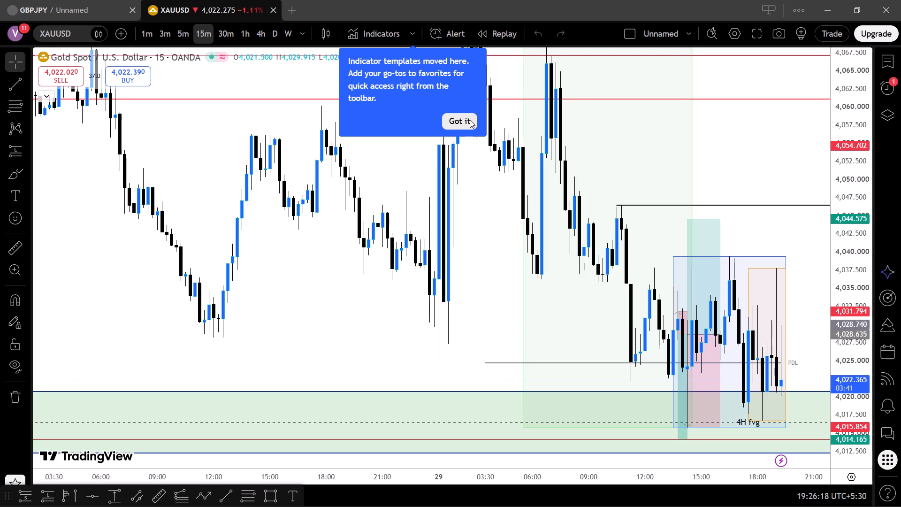
Dismiss the notice about the relocated indicator templates.
{"action": "left_click", "coordinate": [455, 126]}
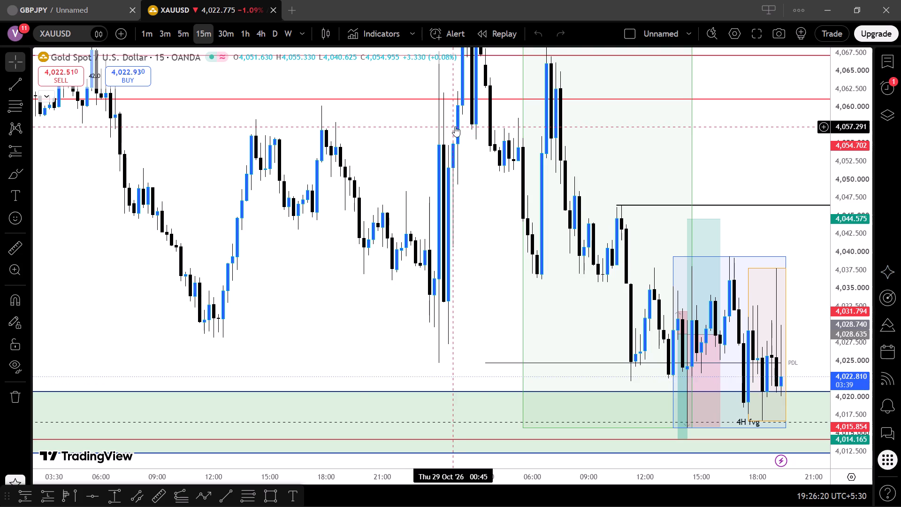
Delete the short position drawing near 14:00 on 29 Oct, with its stop at 4,031.794, from the XAUUSD 15-minute chart.
{"action": "left_click_drag", "start_coordinate": [398, 142], "coordinate": [247, 118]}
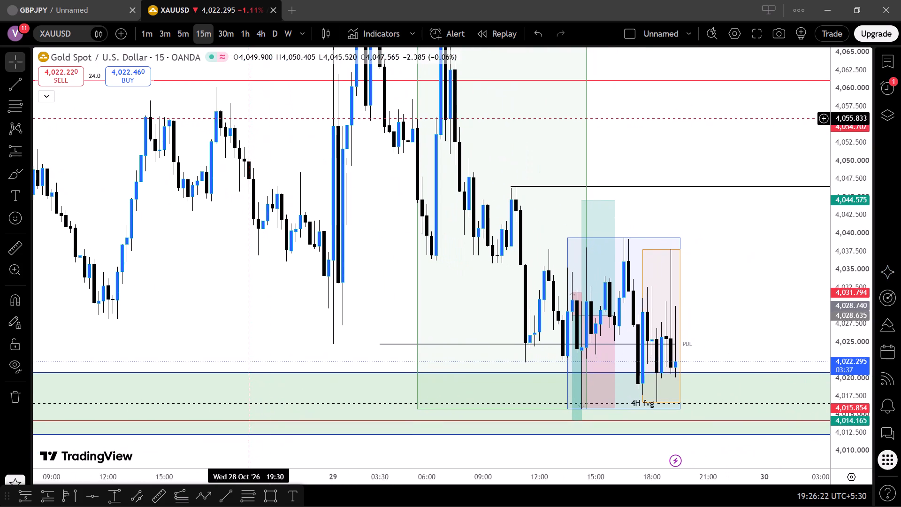
{"action": "left_click_drag", "start_coordinate": [762, 293], "coordinate": [624, 238]}
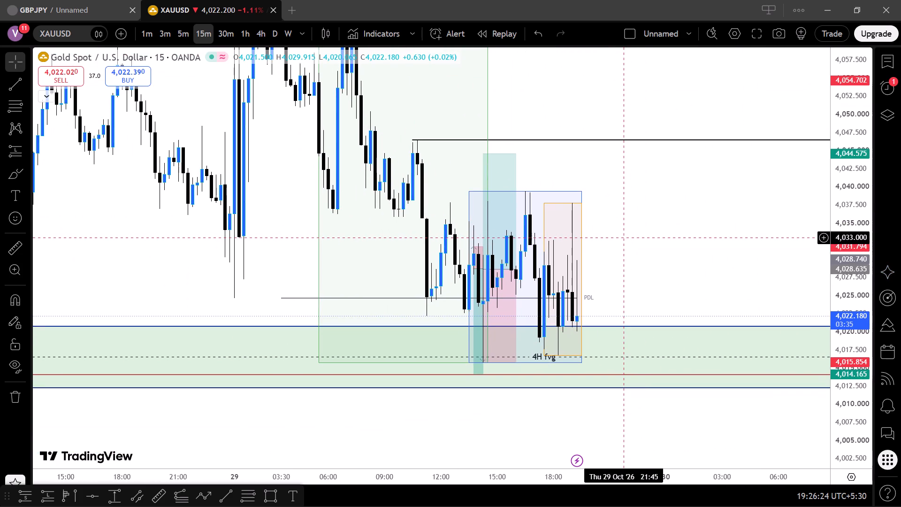
{"action": "scroll", "coordinate": [624, 238], "scroll_direction": "up", "scroll_amount": 5}
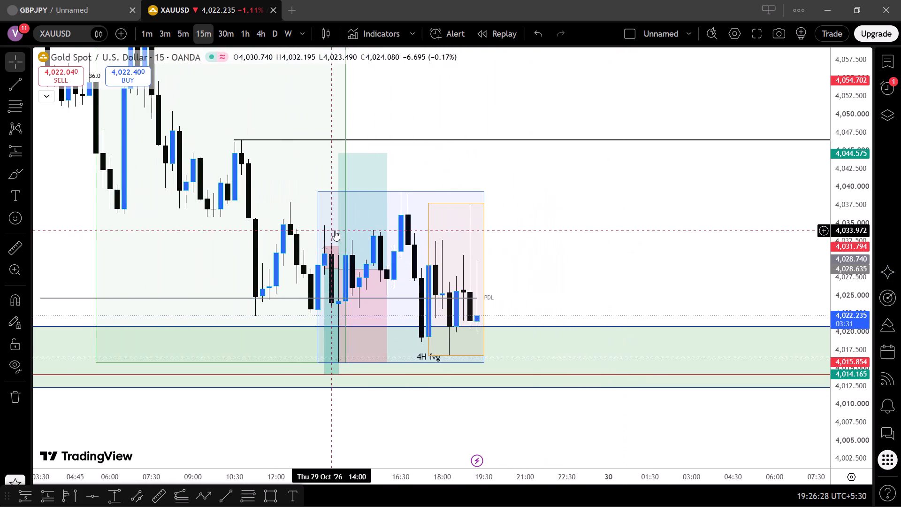
{"action": "left_click", "coordinate": [324, 251]}
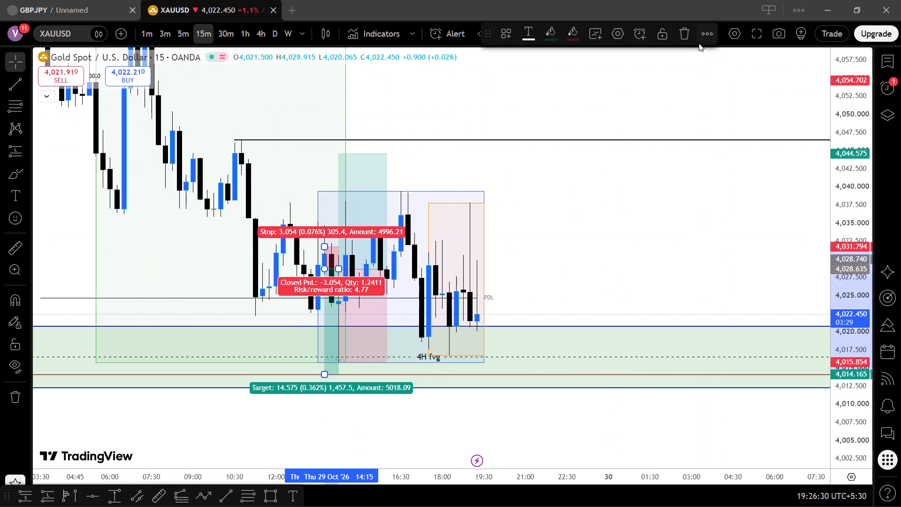
{"action": "left_click", "coordinate": [683, 35]}
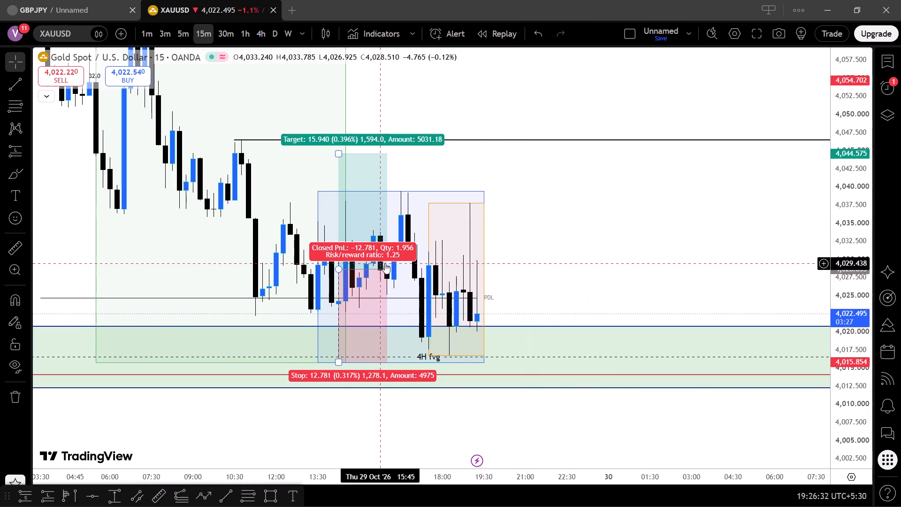
Extend the long position drawing in time so that it ends at 21:15 on 29 Oct.
{"action": "left_click_drag", "start_coordinate": [389, 270], "coordinate": [566, 275]}
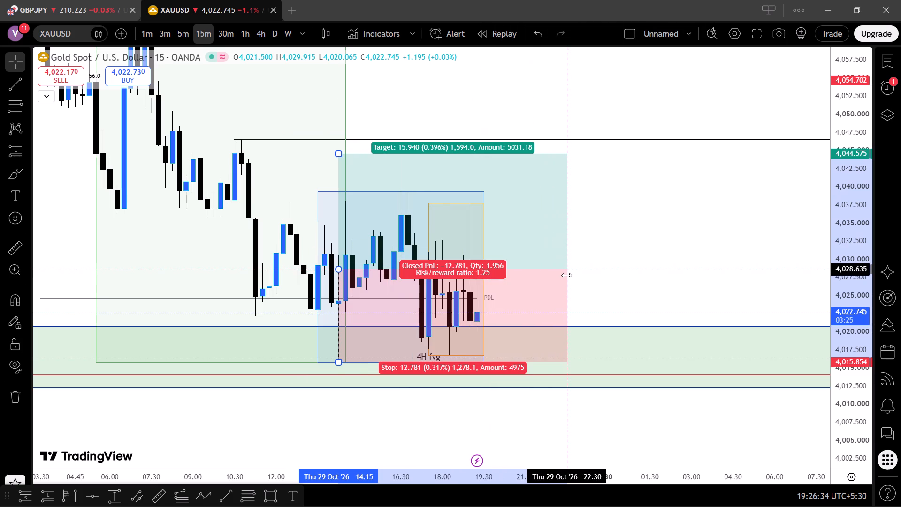
{"action": "left_click_drag", "start_coordinate": [566, 275], "coordinate": [532, 271]}
{"action": "left_click", "coordinate": [553, 261]}
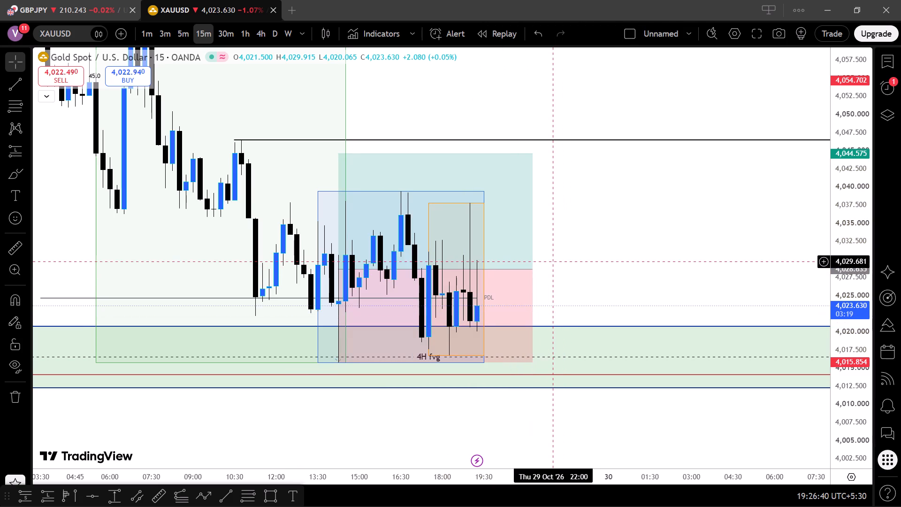
Lower the long position's stop level to 4,015.511, just below the low of the 14:15 candle.
{"action": "left_click_drag", "start_coordinate": [553, 261], "coordinate": [540, 219]}
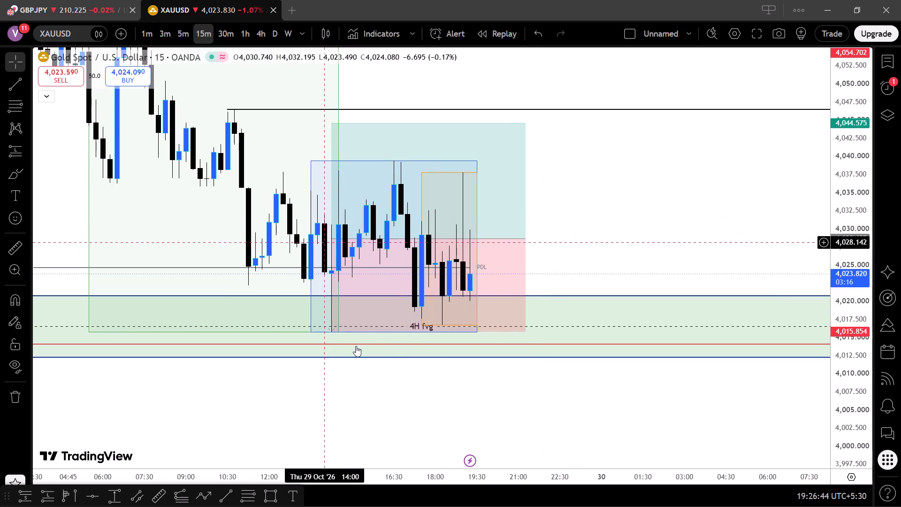
{"action": "left_click", "coordinate": [414, 300]}
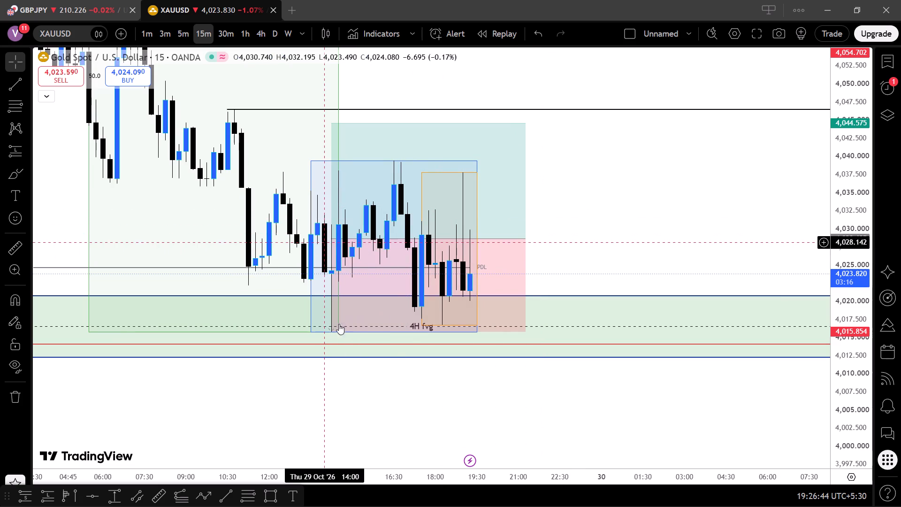
{"action": "left_click", "coordinate": [330, 330]}
{"action": "left_click", "coordinate": [330, 330]}
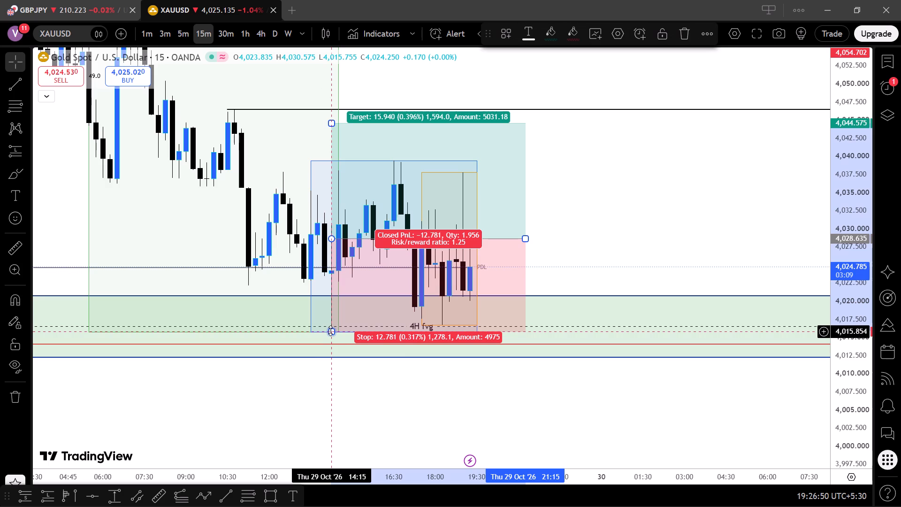
{"action": "left_click", "coordinate": [636, 251]}
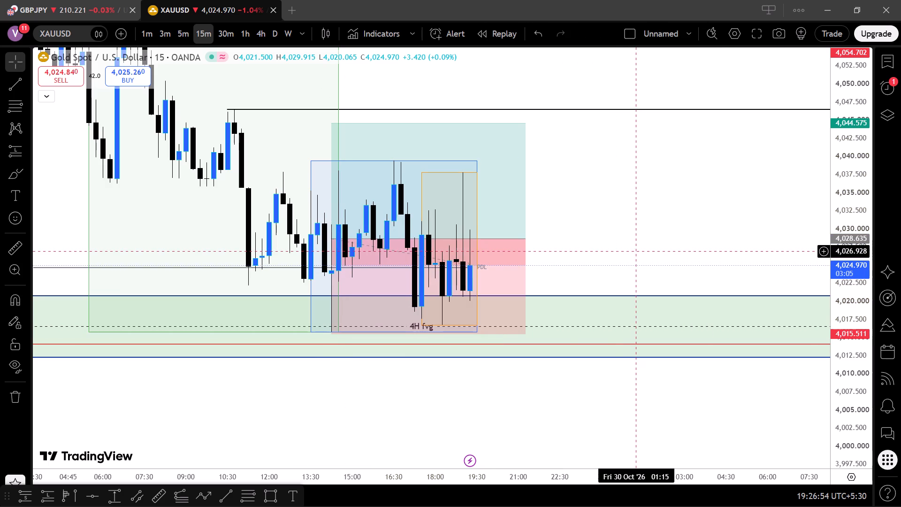
{"action": "scroll", "coordinate": [636, 251], "scroll_direction": "down", "scroll_amount": 1}
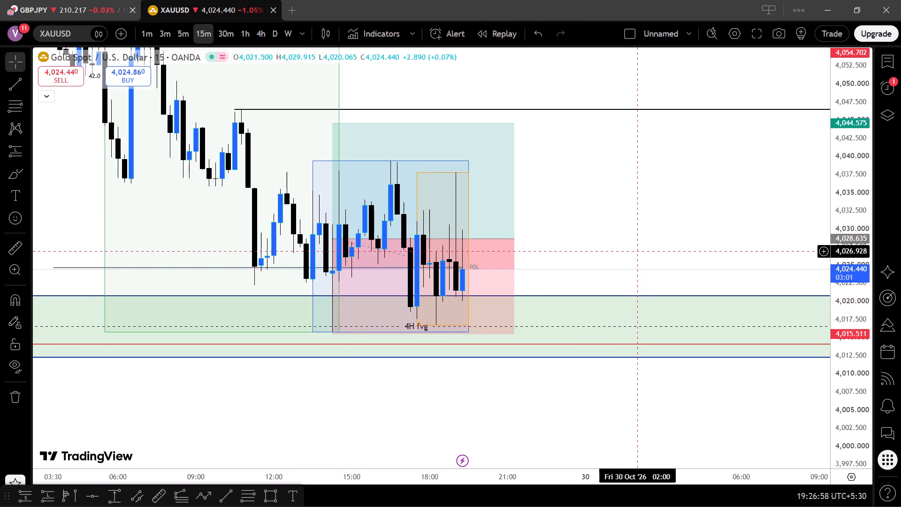
Switch the XAUUSD chart to the 4-hour timeframe.
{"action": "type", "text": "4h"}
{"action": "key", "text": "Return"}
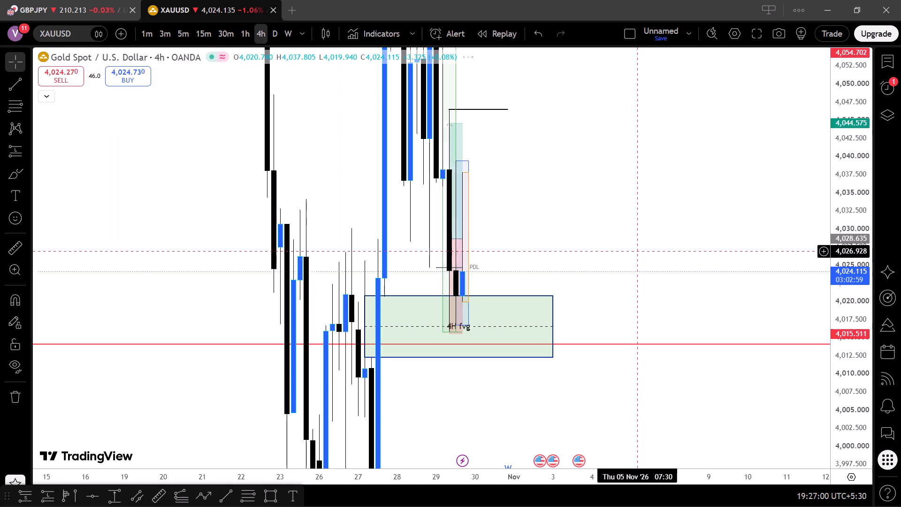
Extend the long position drawing in time by two 4-hour candles, so that it ends at the 30 Oct mark.
{"action": "scroll", "coordinate": [636, 251], "scroll_direction": "up", "scroll_amount": 3}
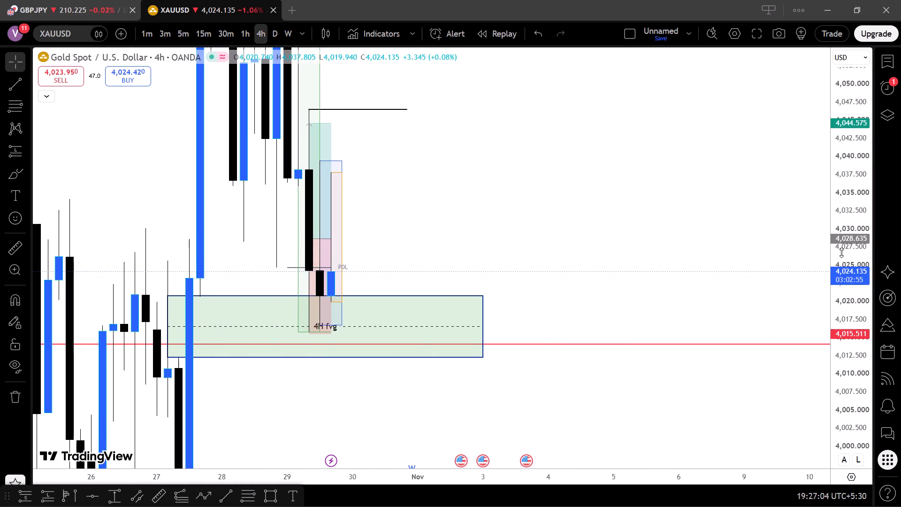
{"action": "scroll", "coordinate": [649, 283], "scroll_direction": "up", "scroll_amount": 2}
{"action": "scroll", "coordinate": [649, 283], "scroll_direction": "right", "scroll_amount": 2}
{"action": "scroll", "coordinate": [649, 283], "scroll_direction": "up", "scroll_amount": 2}
{"action": "scroll", "coordinate": [649, 283], "scroll_direction": "right", "scroll_amount": 1}
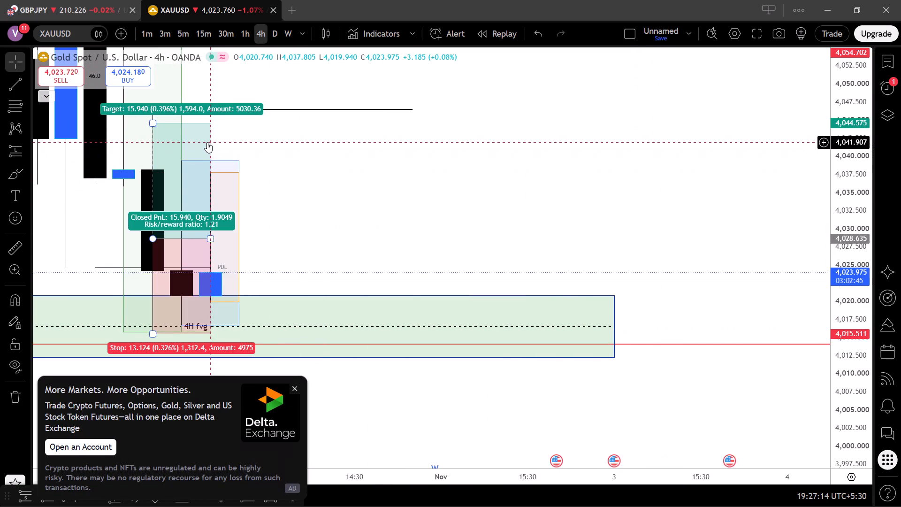
{"action": "left_click", "coordinate": [207, 142]}
{"action": "left_click_drag", "start_coordinate": [211, 238], "coordinate": [265, 241]}
{"action": "left_click", "coordinate": [383, 232]}
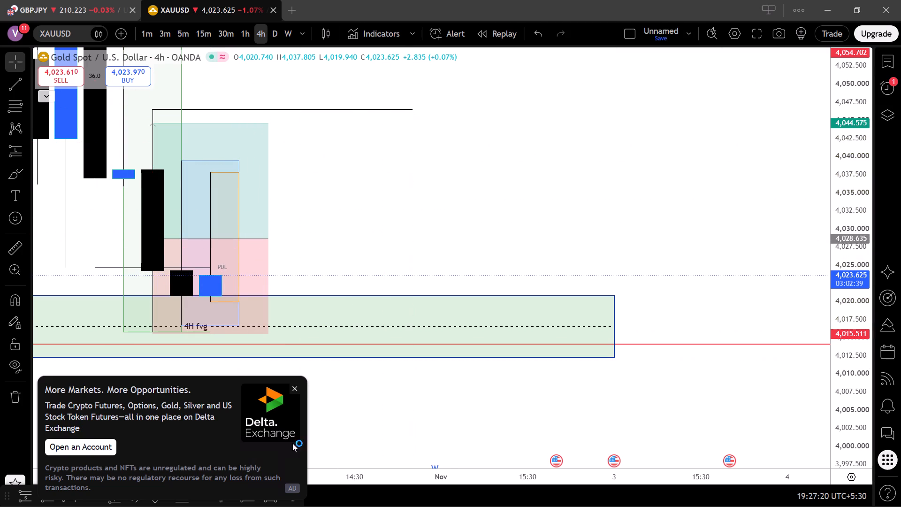
Close the Delta Exchange advertisement covering the chart.
{"action": "left_click", "coordinate": [293, 387]}
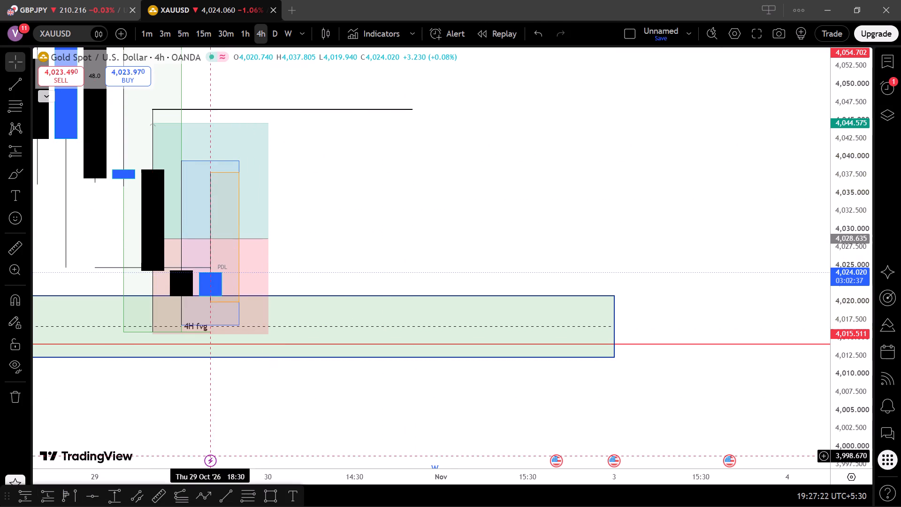
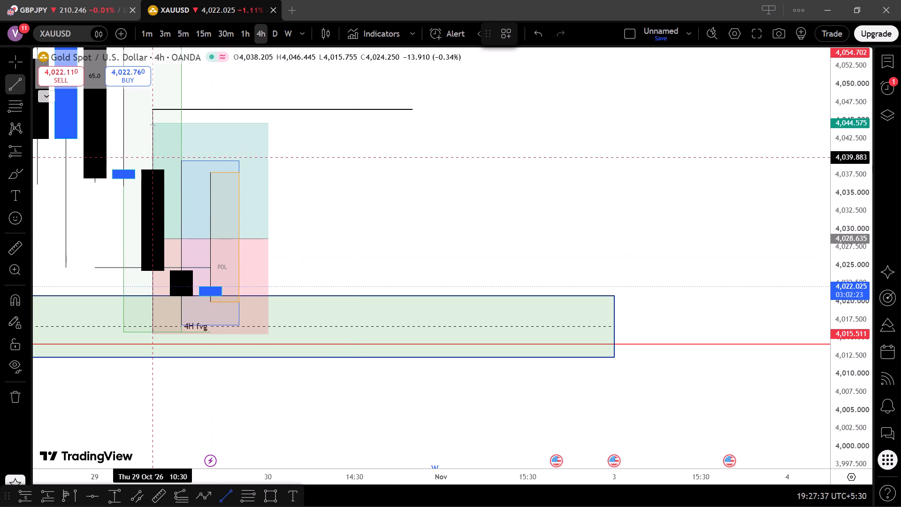
Draw a horizontal trend line at about 4,039.397 from 14:30 on 29 Oct to 06:30 on 30 Oct on the 4-hour chart.
{"action": "left_click", "coordinate": [182, 161]}
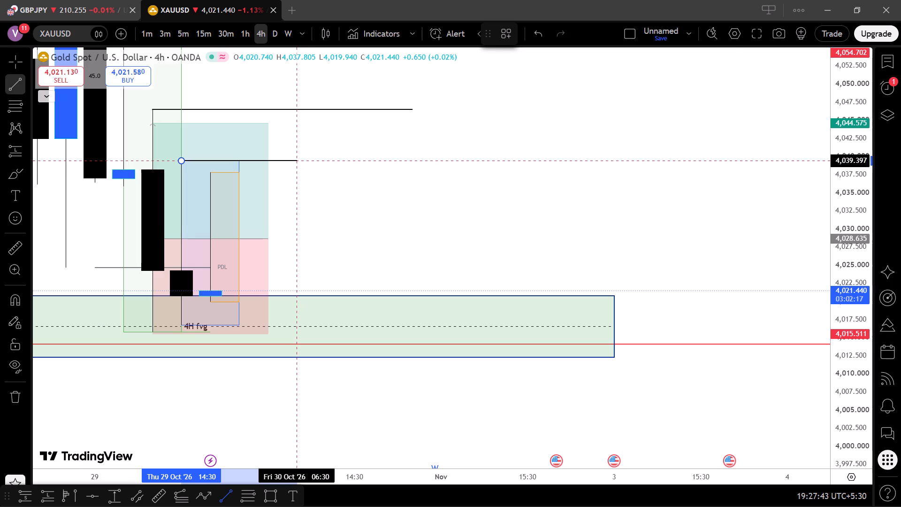
{"action": "left_click", "coordinate": [298, 169], "text": "shift"}
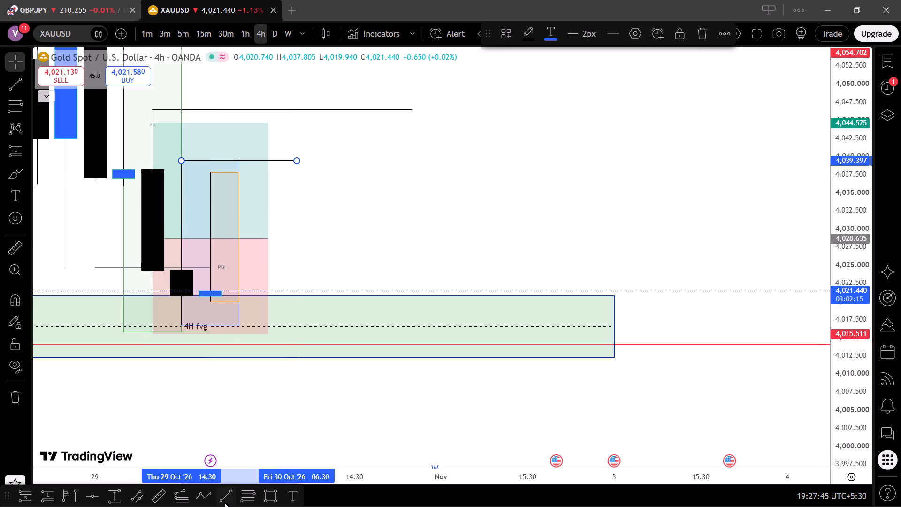
Draw a horizontal trend line along the same candle's low at about 4,016.726, from 14:30 on 29 Oct to 06:30 on 30 Oct.
{"action": "left_click", "coordinate": [224, 503]}
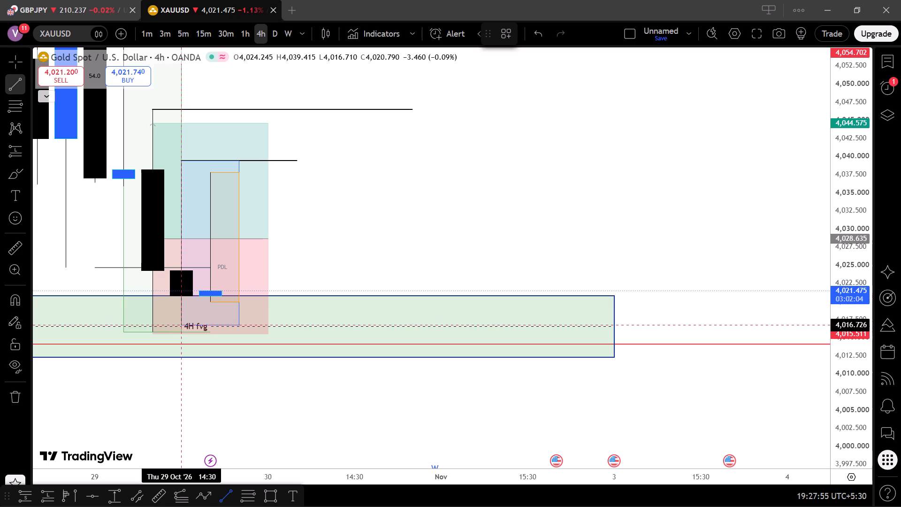
{"action": "left_click", "coordinate": [182, 325]}
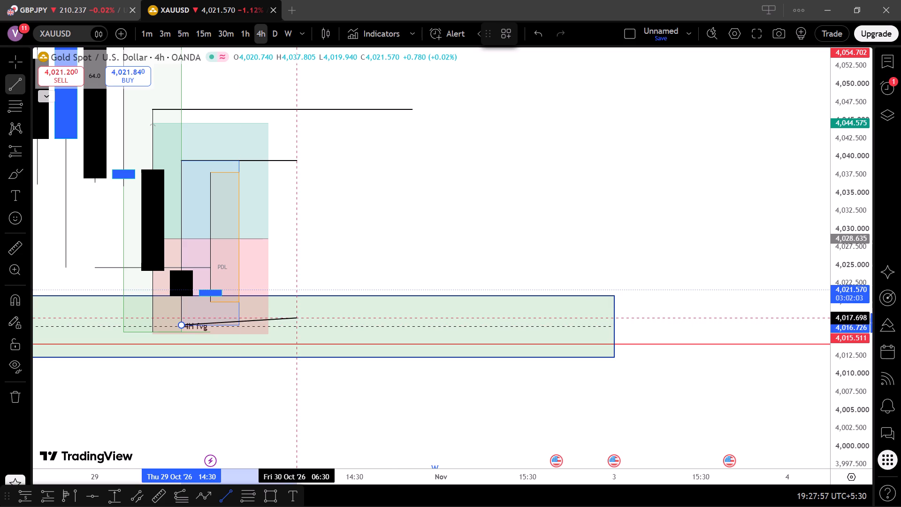
{"action": "left_click", "coordinate": [292, 315], "text": "shift"}
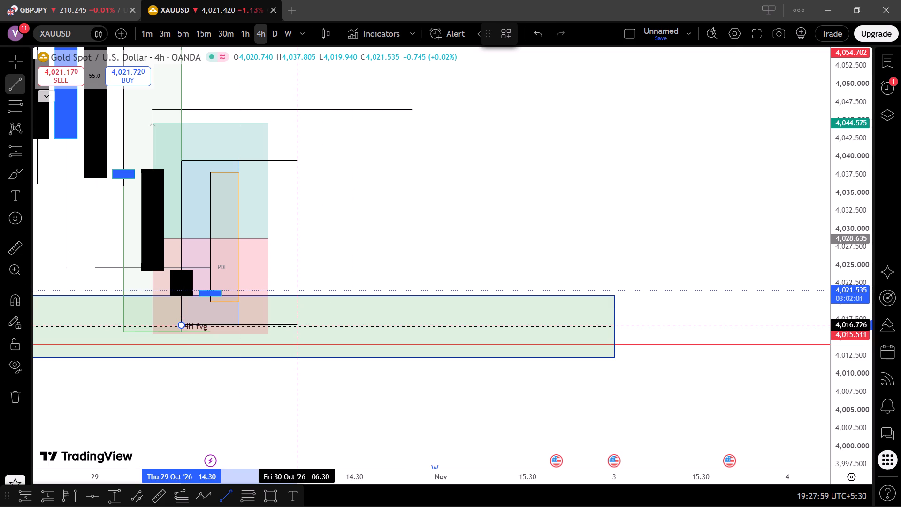
{"action": "left_click", "coordinate": [378, 221]}
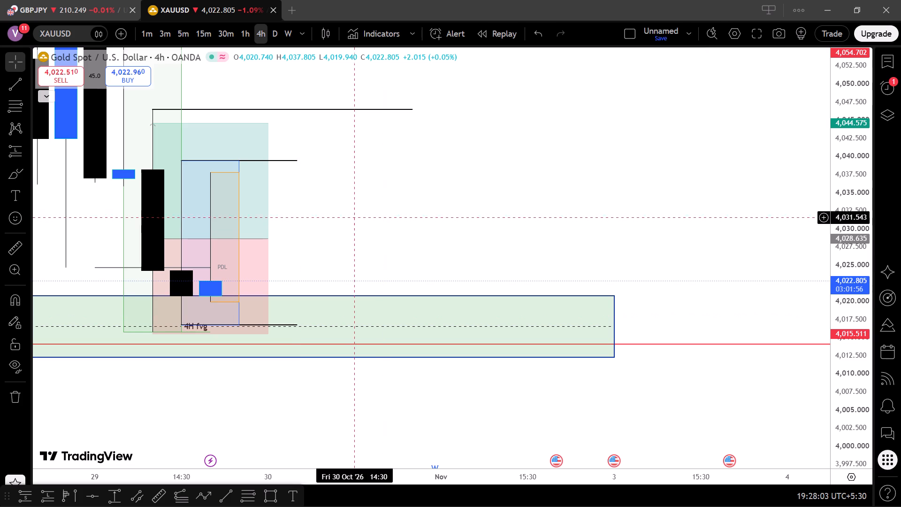
Set the chart interval to 15 minutes and bring the long position and the new high and low lines into view.
{"action": "scroll", "coordinate": [350, 216], "scroll_direction": "up", "scroll_amount": 1}
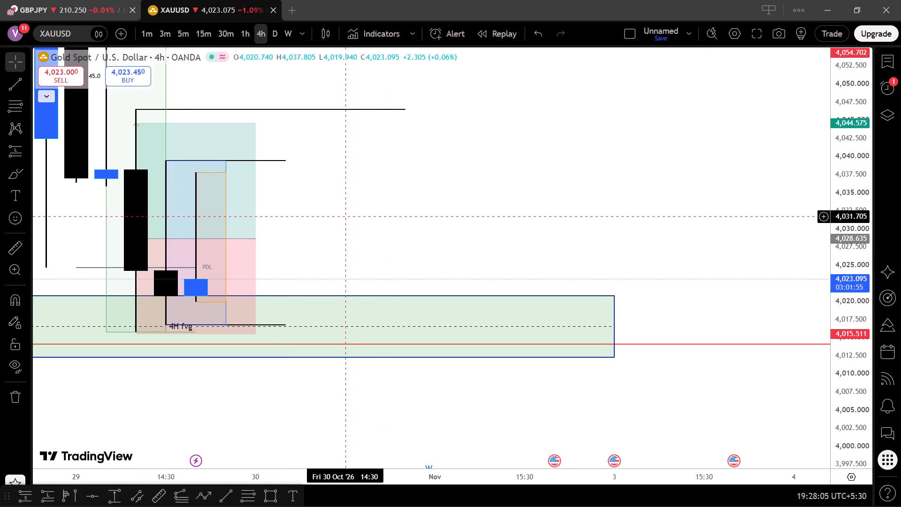
{"action": "scroll", "coordinate": [350, 216], "scroll_direction": "up", "scroll_amount": 1}
{"action": "left_click_drag", "start_coordinate": [350, 216], "coordinate": [655, 299]}
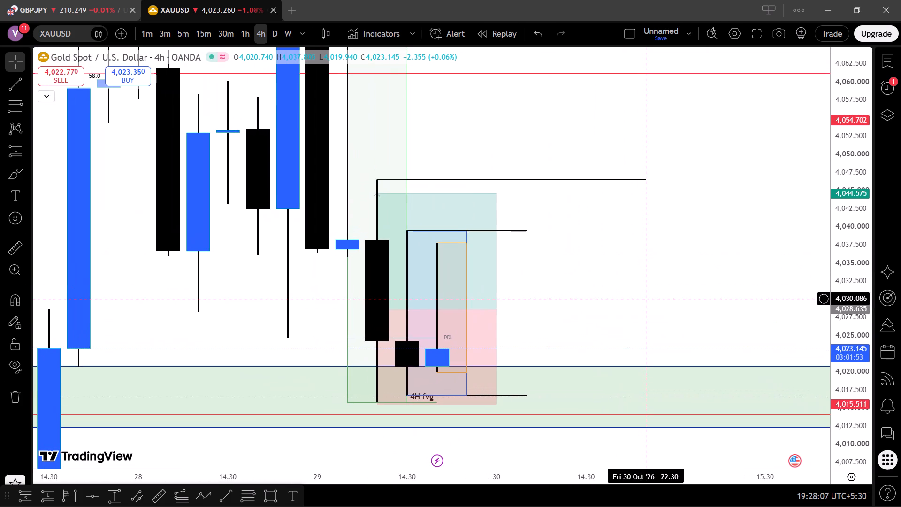
{"action": "type", "text": "15"}
{"action": "key", "text": "Return"}
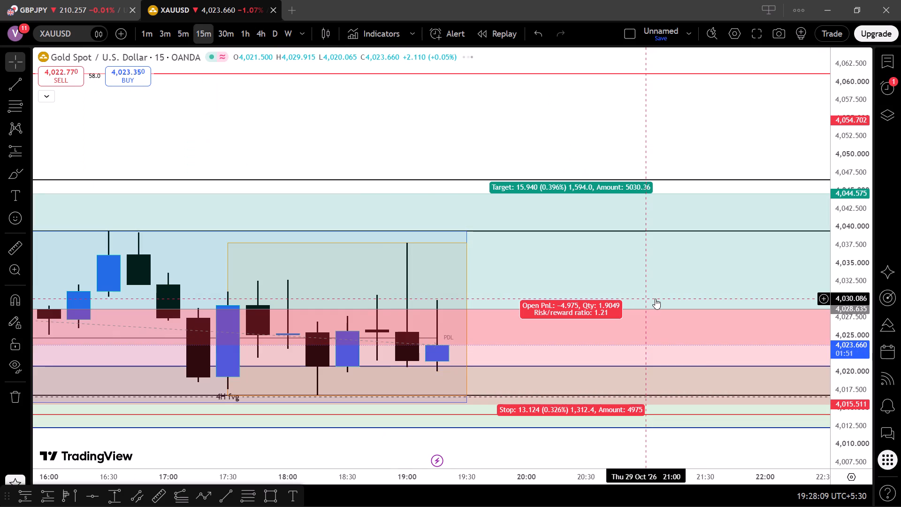
{"action": "scroll", "coordinate": [655, 299], "scroll_direction": "left", "scroll_amount": 2}
{"action": "scroll", "coordinate": [655, 299], "scroll_direction": "down", "scroll_amount": 1}
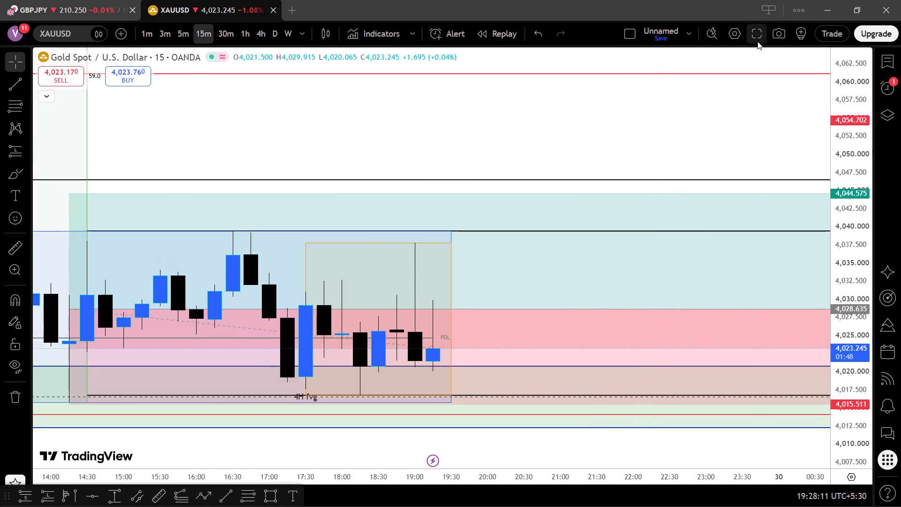
Show the chart full screen with the side panels hidden and widen the visible time range around the long position.
{"action": "left_click", "coordinate": [759, 38]}
{"action": "scroll", "coordinate": [561, 57], "scroll_direction": "down", "scroll_amount": 3}
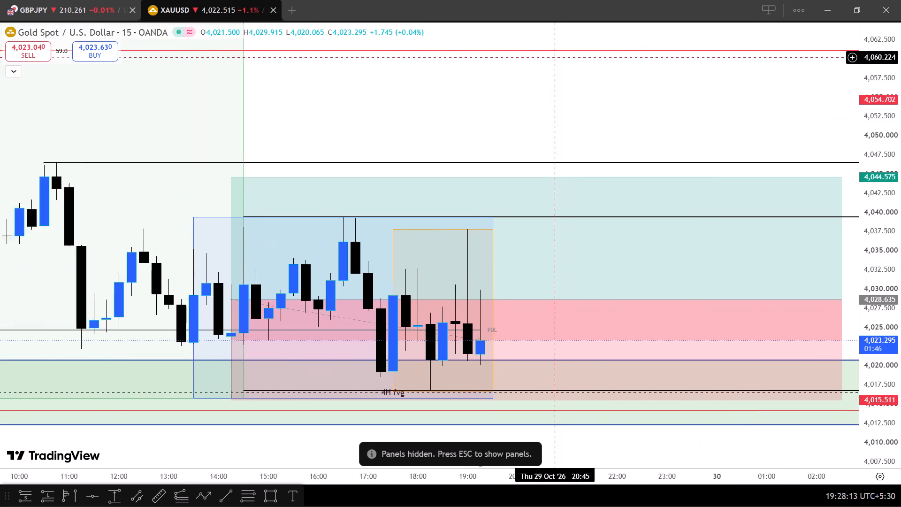
{"action": "scroll", "coordinate": [561, 57], "scroll_direction": "down", "scroll_amount": 1}
{"action": "scroll", "coordinate": [561, 57], "scroll_direction": "left", "scroll_amount": 1}
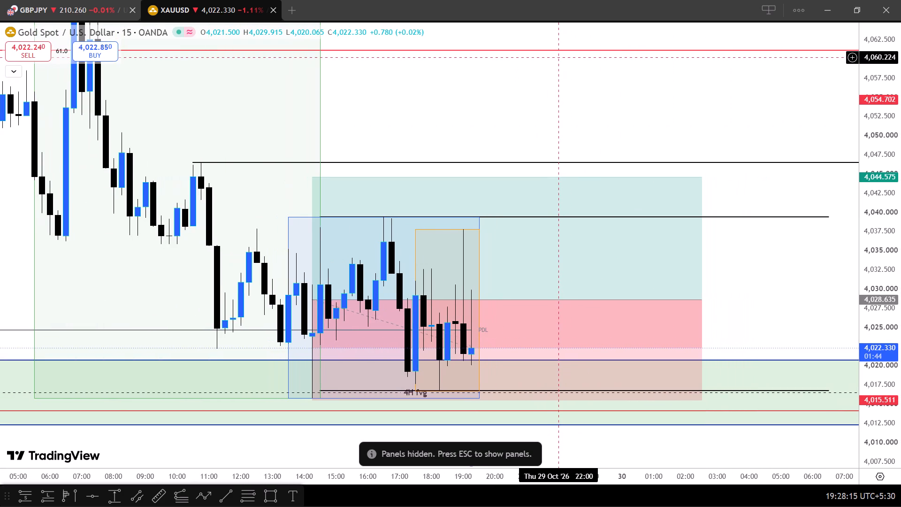
Set the chart interval to 5 minutes and examine the price action between the two drawn lines and the preceding decline.
{"action": "key", "text": "5"}
{"action": "key", "text": "Return"}
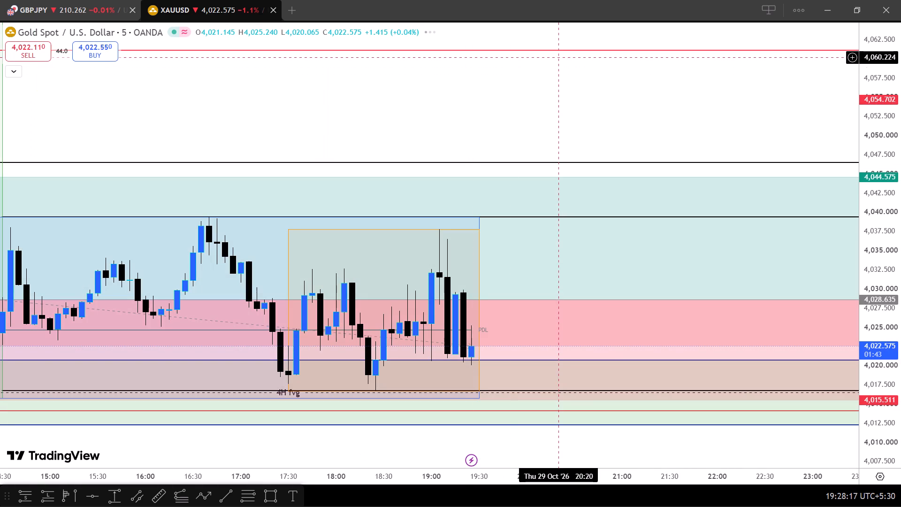
{"action": "scroll", "coordinate": [466, 74], "scroll_direction": "left", "scroll_amount": 2}
{"action": "scroll", "coordinate": [466, 74], "scroll_direction": "down", "scroll_amount": 2}
{"action": "scroll", "coordinate": [466, 74], "scroll_direction": "left", "scroll_amount": 1}
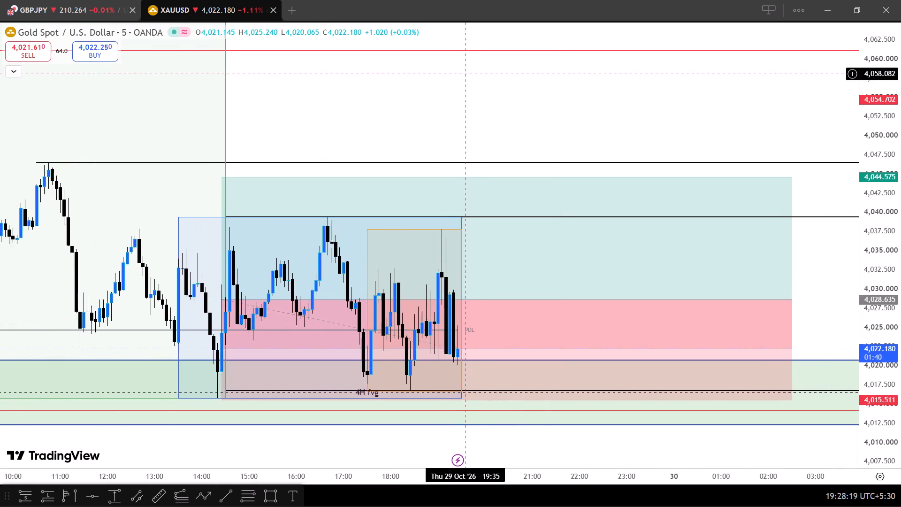
{"action": "scroll", "coordinate": [466, 74], "scroll_direction": "left", "scroll_amount": 1}
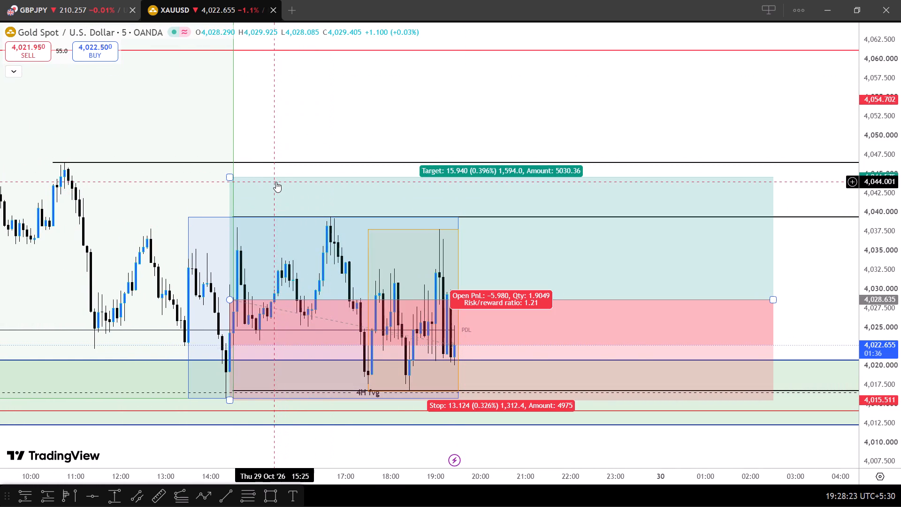
{"action": "scroll", "coordinate": [316, 137], "scroll_direction": "down", "scroll_amount": 2}
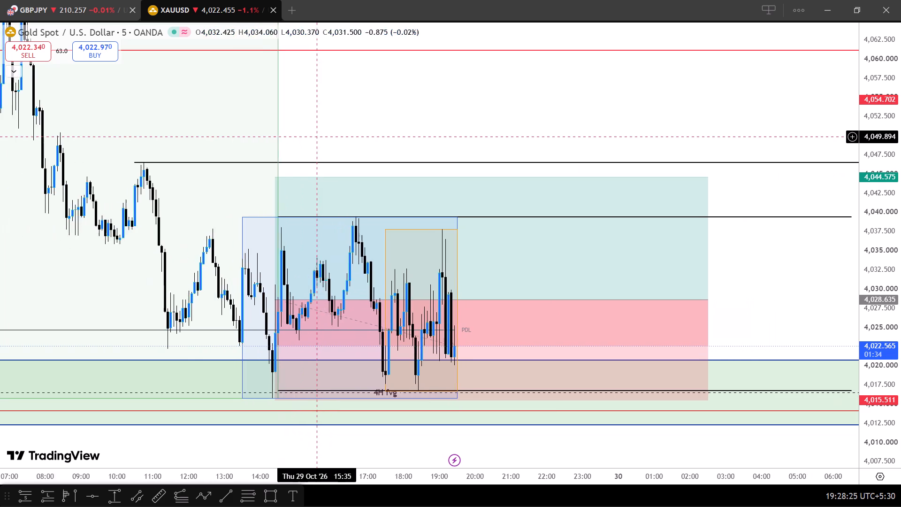
{"action": "scroll", "coordinate": [316, 137], "scroll_direction": "down", "scroll_amount": 1}
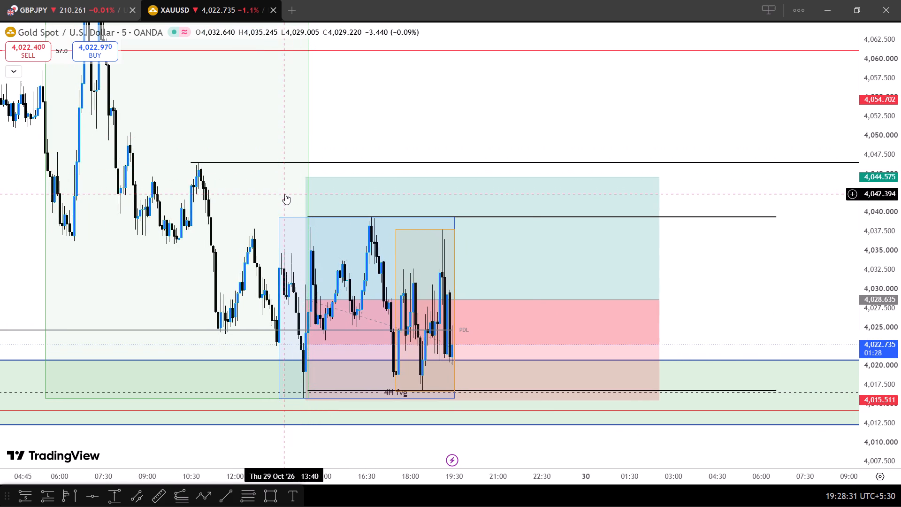
Set the chart interval to 15 minutes to review the wider price history since 28 Oct.
{"action": "type", "text": "15"}
{"action": "key", "text": "Return"}
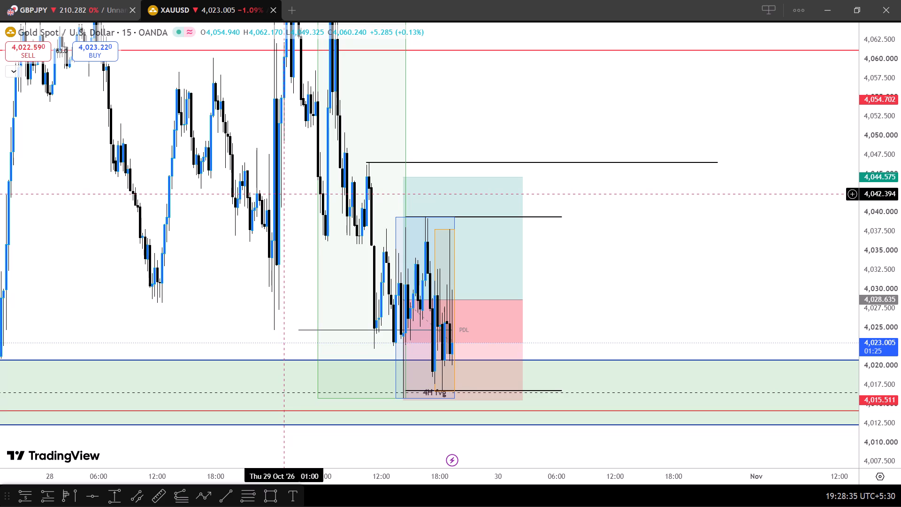
Set the chart interval back to 5 minutes and examine the 29 Oct price swings leading into the 4H fvg zone.
{"action": "key", "text": "5"}
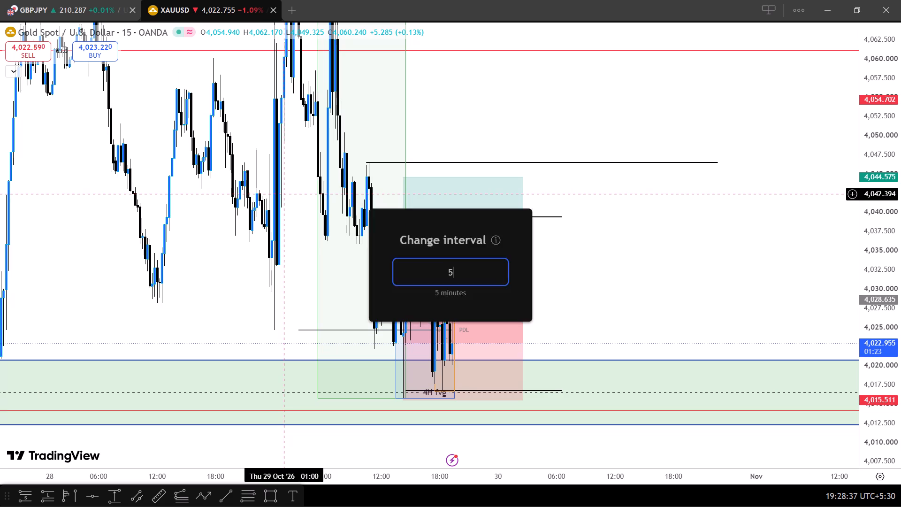
{"action": "key", "text": "Return"}
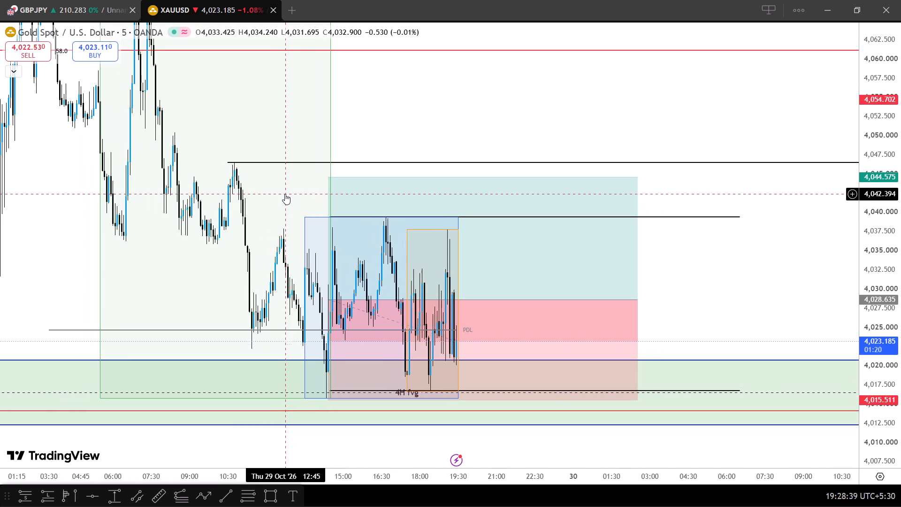
{"action": "scroll", "coordinate": [285, 194], "scroll_direction": "up", "scroll_amount": 1}
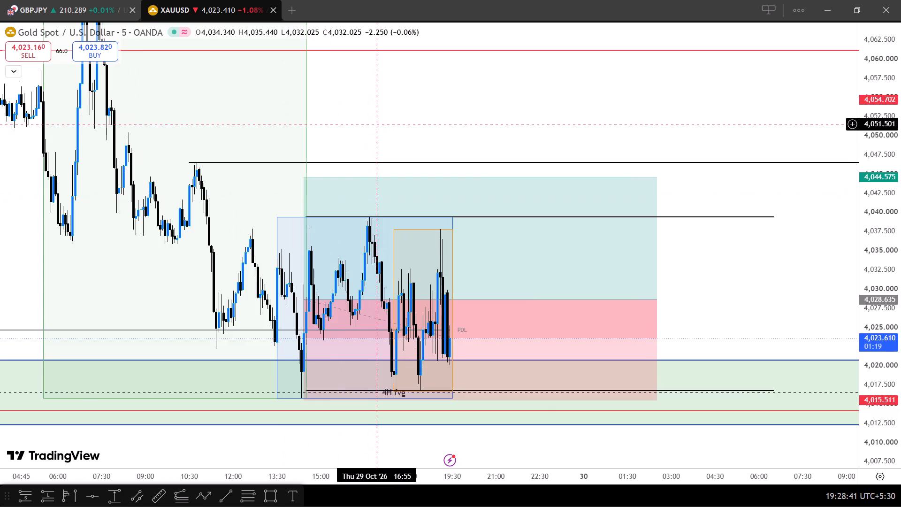
{"action": "left_click_drag", "start_coordinate": [377, 124], "coordinate": [473, 181]}
{"action": "scroll", "coordinate": [473, 181], "scroll_direction": "left", "scroll_amount": 1}
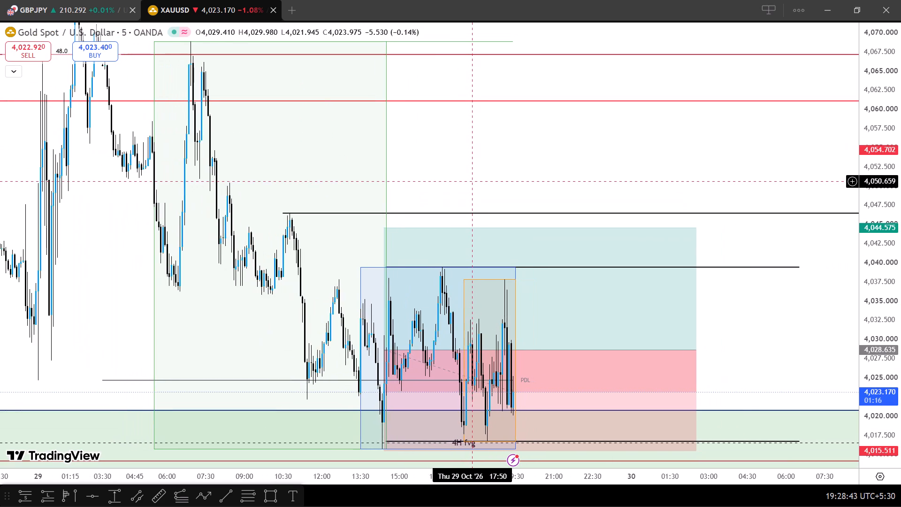
{"action": "left_click_drag", "start_coordinate": [259, 308], "coordinate": [214, 179]}
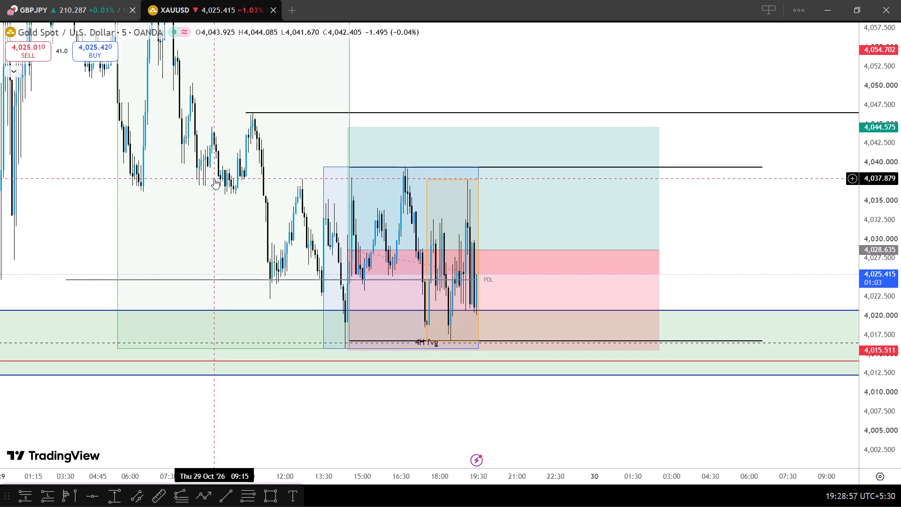
{"action": "scroll", "coordinate": [214, 179], "scroll_direction": "up", "scroll_amount": 1}
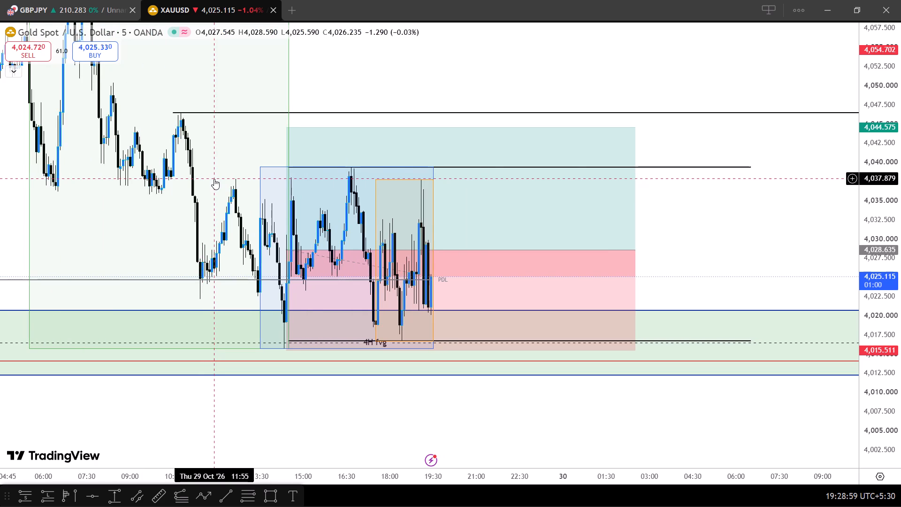
{"action": "scroll", "coordinate": [214, 179], "scroll_direction": "up", "scroll_amount": 2}
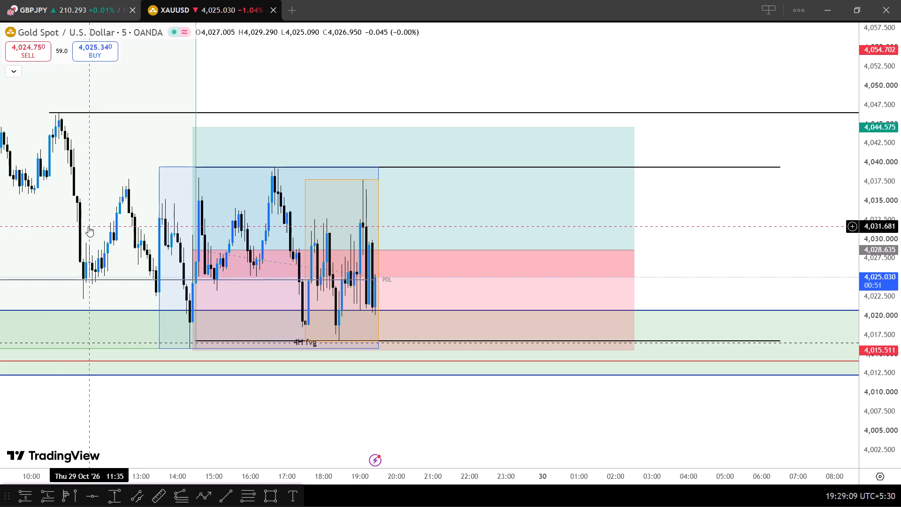
{"action": "scroll", "coordinate": [88, 226], "scroll_direction": "down", "scroll_amount": 1}
Set the chart interval to 1 minute and bring the price action since about 11:00 on 29 Oct into view.
{"action": "key", "text": "1"}
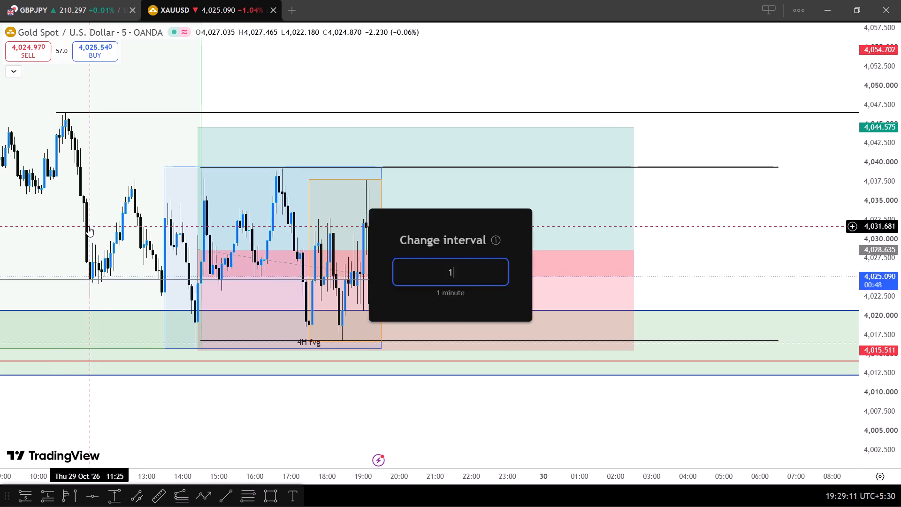
{"action": "key", "text": "Return"}
{"action": "scroll", "coordinate": [88, 226], "scroll_direction": "down", "scroll_amount": 4}
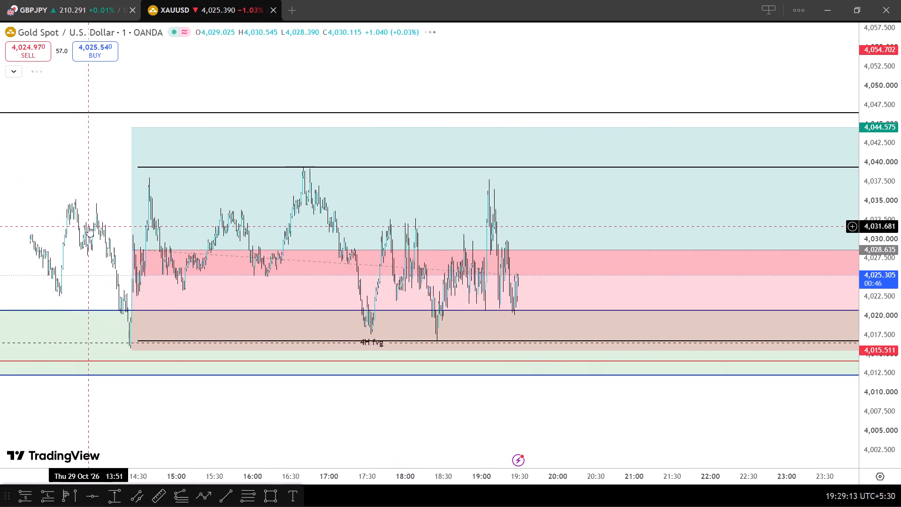
{"action": "scroll", "coordinate": [88, 226], "scroll_direction": "down", "scroll_amount": 1}
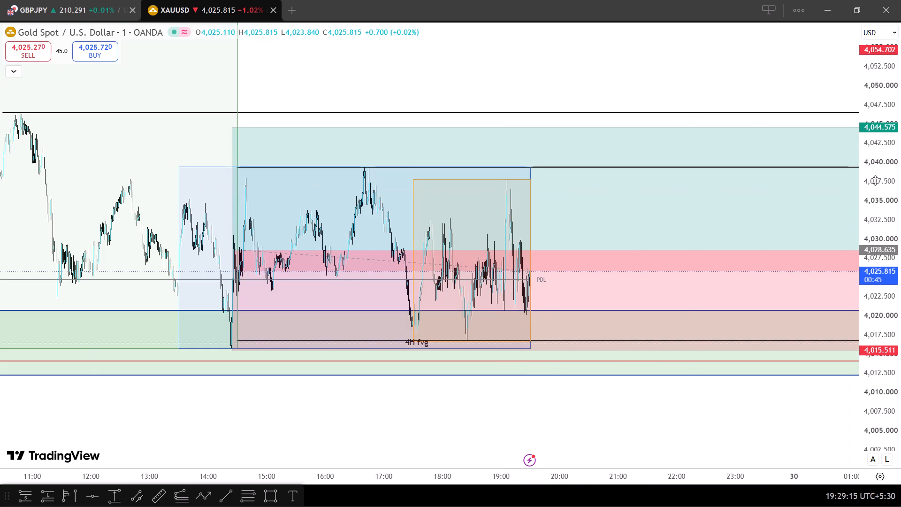
Enlarge the price and time scales and examine the 1-minute price action between 15:30 and 19:30 inside the long position.
{"action": "scroll", "coordinate": [875, 180], "scroll_direction": "up", "scroll_amount": 8}
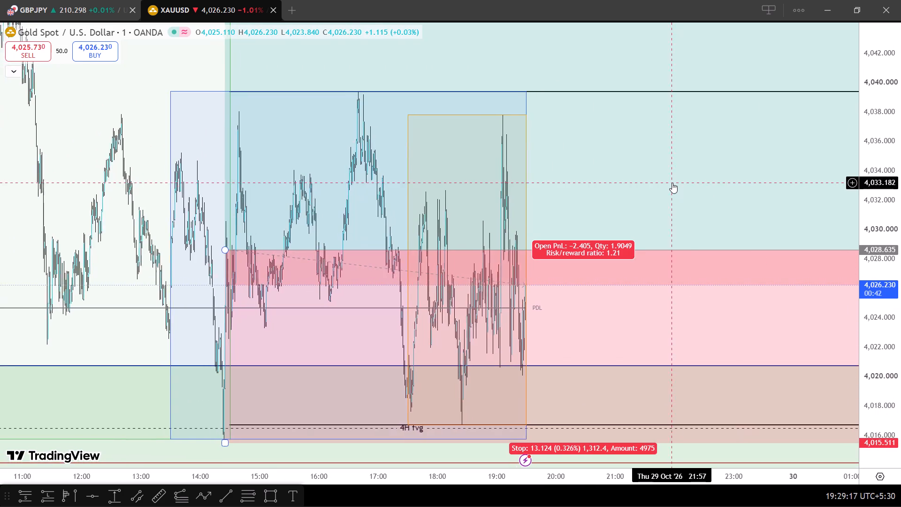
{"action": "scroll", "coordinate": [672, 183], "scroll_direction": "up", "scroll_amount": 1}
{"action": "scroll", "coordinate": [672, 183], "scroll_direction": "right", "scroll_amount": 1}
{"action": "scroll", "coordinate": [672, 183], "scroll_direction": "up", "scroll_amount": 1}
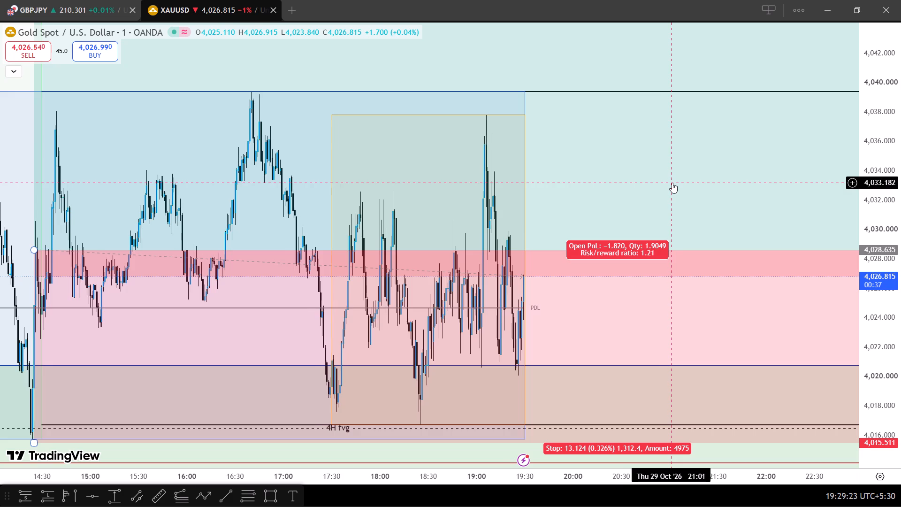
{"action": "scroll", "coordinate": [672, 183], "scroll_direction": "down", "scroll_amount": 1}
{"action": "scroll", "coordinate": [672, 183], "scroll_direction": "right", "scroll_amount": 3}
{"action": "scroll", "coordinate": [672, 183], "scroll_direction": "up", "scroll_amount": 1}
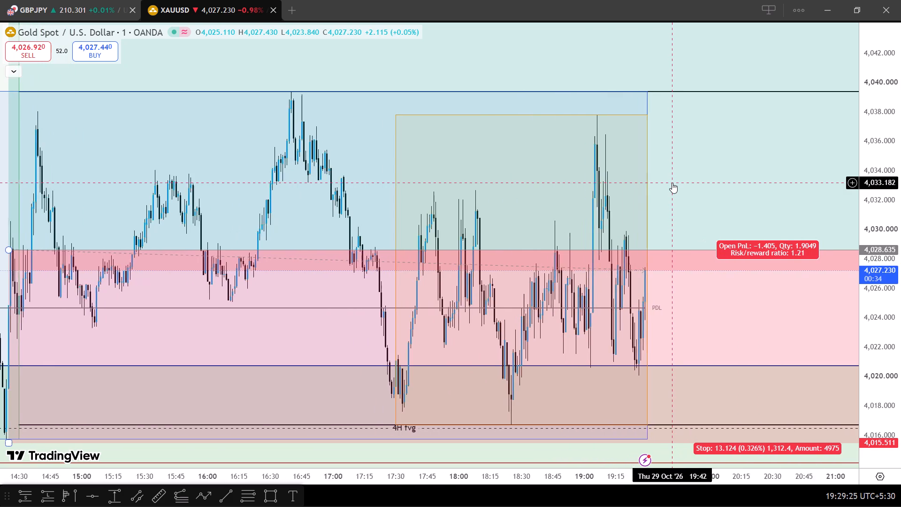
{"action": "scroll", "coordinate": [672, 183], "scroll_direction": "up", "scroll_amount": 1}
{"action": "scroll", "coordinate": [672, 183], "scroll_direction": "down", "scroll_amount": 1}
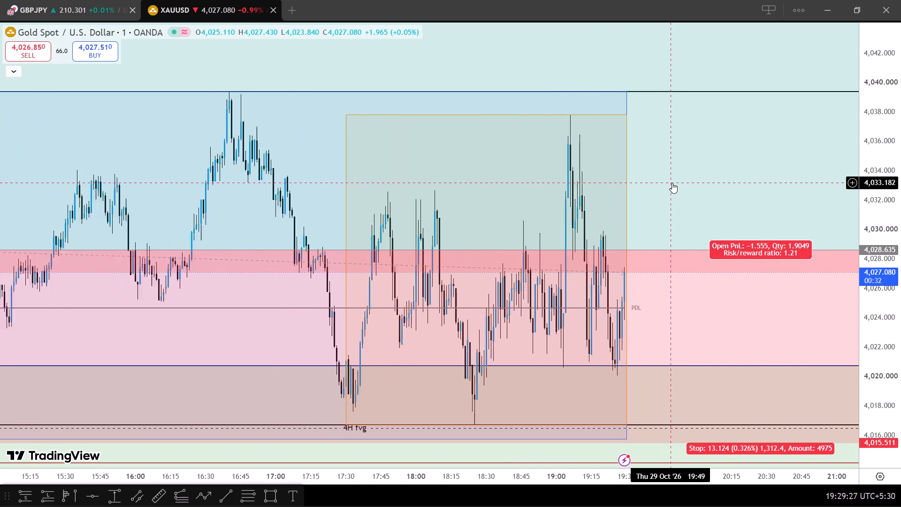
{"action": "scroll", "coordinate": [672, 183], "scroll_direction": "down", "scroll_amount": 1}
{"action": "scroll", "coordinate": [672, 183], "scroll_direction": "up", "scroll_amount": 2}
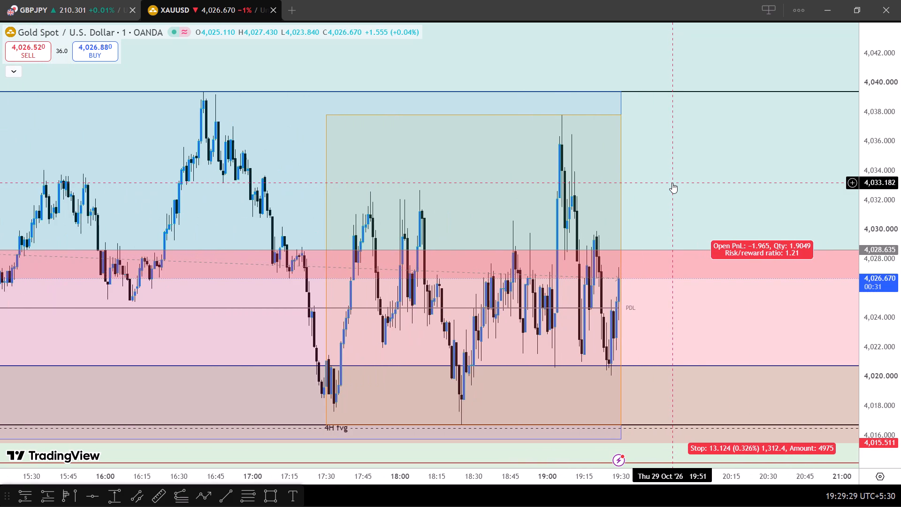
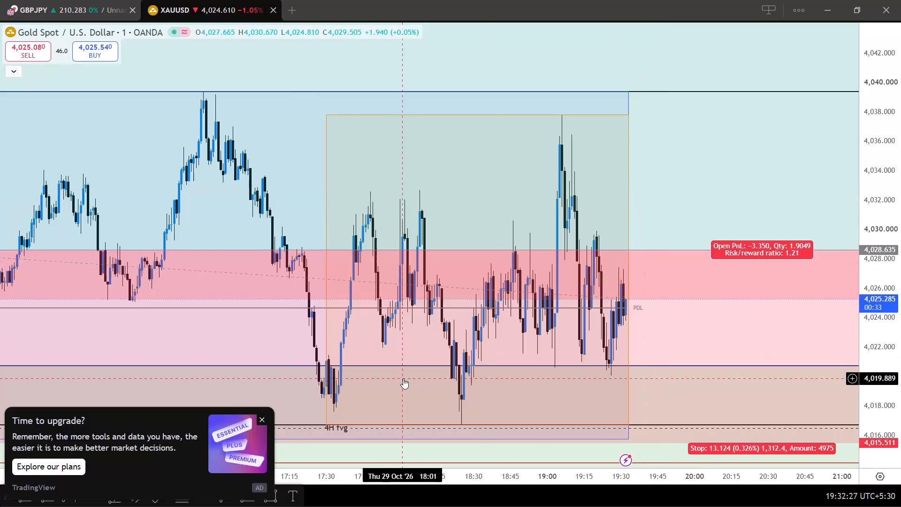
Dismiss the upgrade advert covering the chart.
{"action": "left_click", "coordinate": [263, 421]}
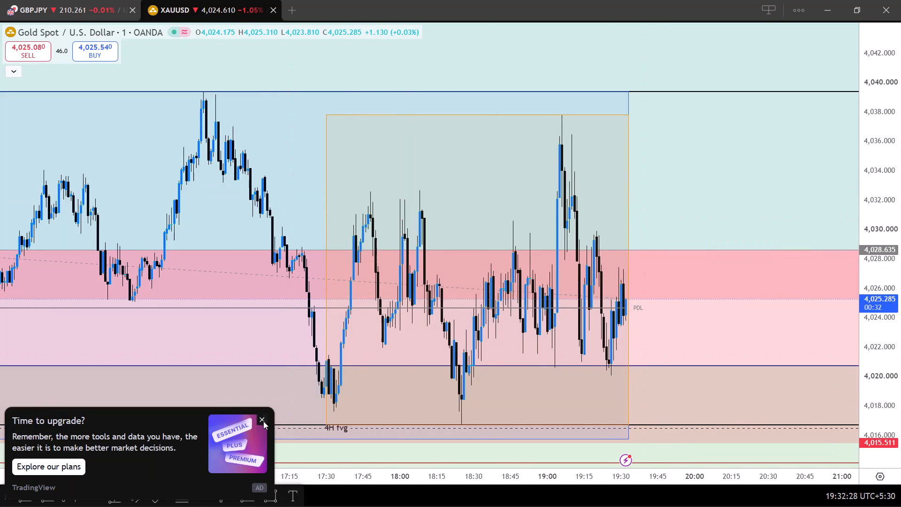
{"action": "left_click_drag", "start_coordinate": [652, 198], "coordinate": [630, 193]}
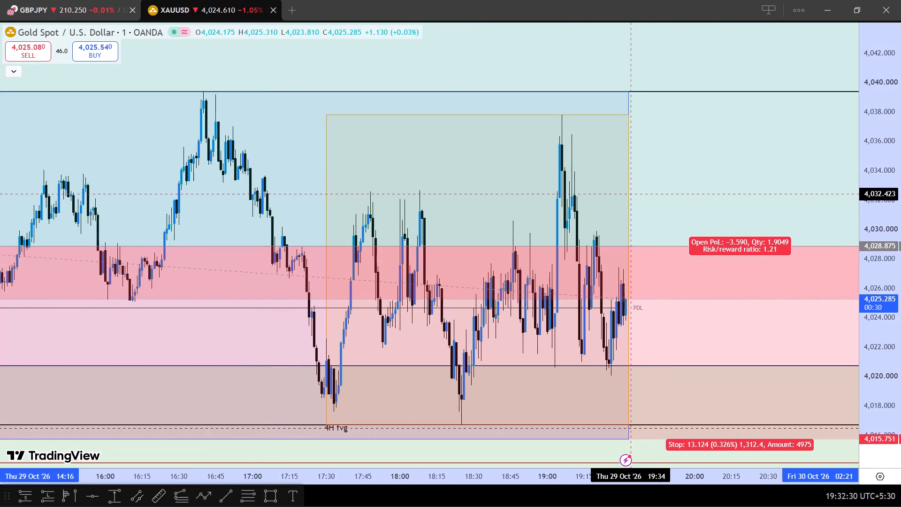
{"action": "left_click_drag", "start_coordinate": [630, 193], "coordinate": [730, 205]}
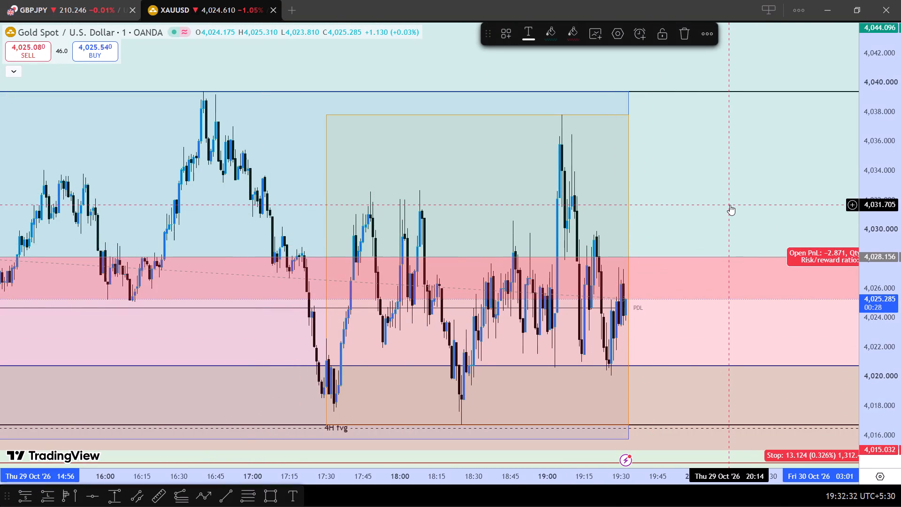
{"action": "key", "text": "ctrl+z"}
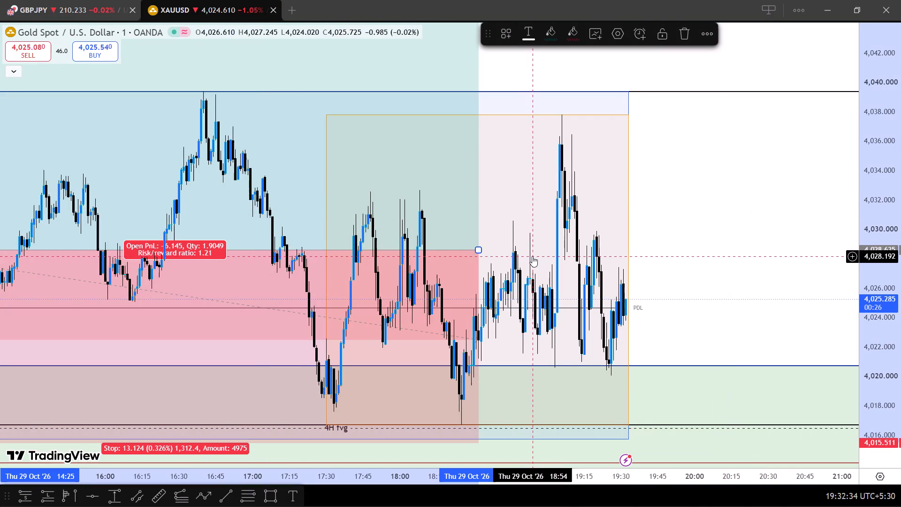
Extend the long position's end edge to about 19:39, just past the latest candle, keeping its entry at 4,028.635.
{"action": "left_click_drag", "start_coordinate": [481, 251], "coordinate": [585, 259]}
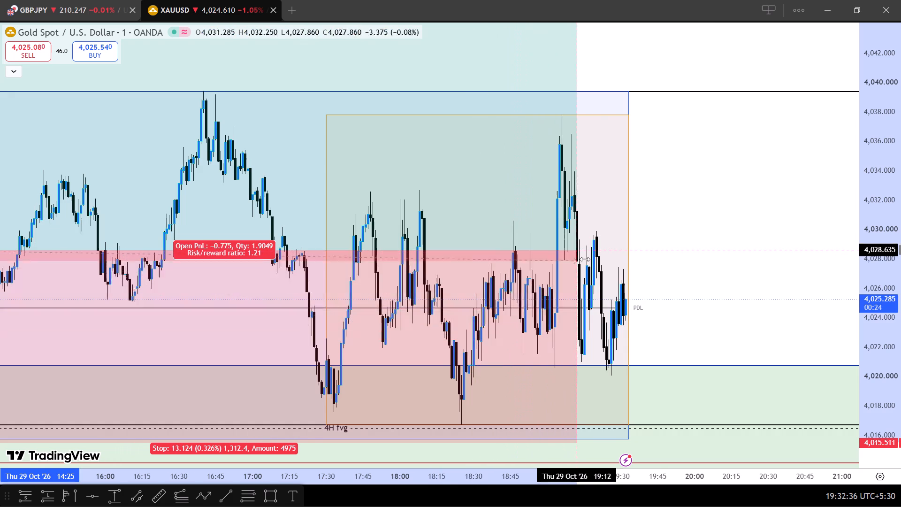
{"action": "left_click_drag", "start_coordinate": [585, 259], "coordinate": [644, 260]}
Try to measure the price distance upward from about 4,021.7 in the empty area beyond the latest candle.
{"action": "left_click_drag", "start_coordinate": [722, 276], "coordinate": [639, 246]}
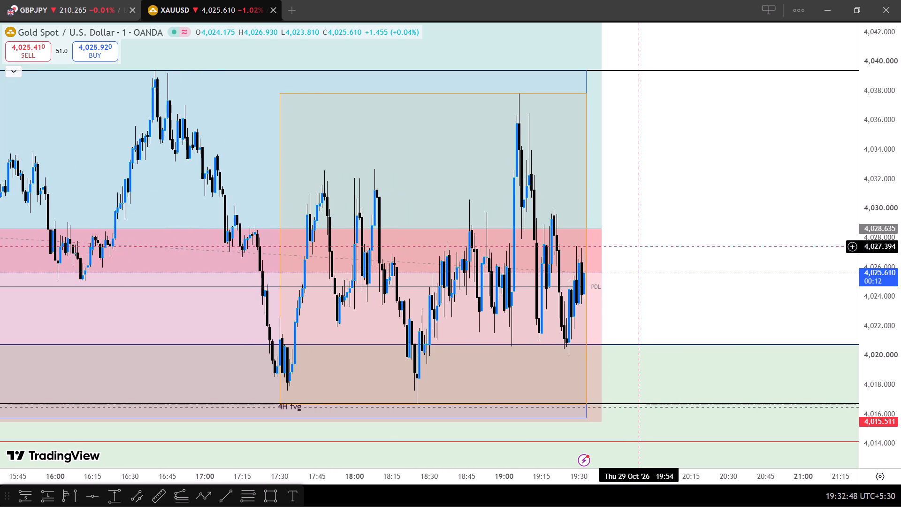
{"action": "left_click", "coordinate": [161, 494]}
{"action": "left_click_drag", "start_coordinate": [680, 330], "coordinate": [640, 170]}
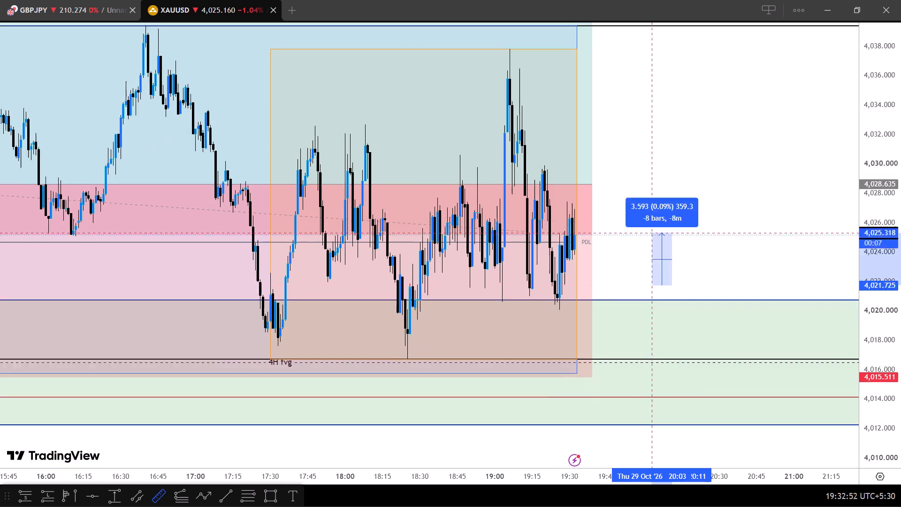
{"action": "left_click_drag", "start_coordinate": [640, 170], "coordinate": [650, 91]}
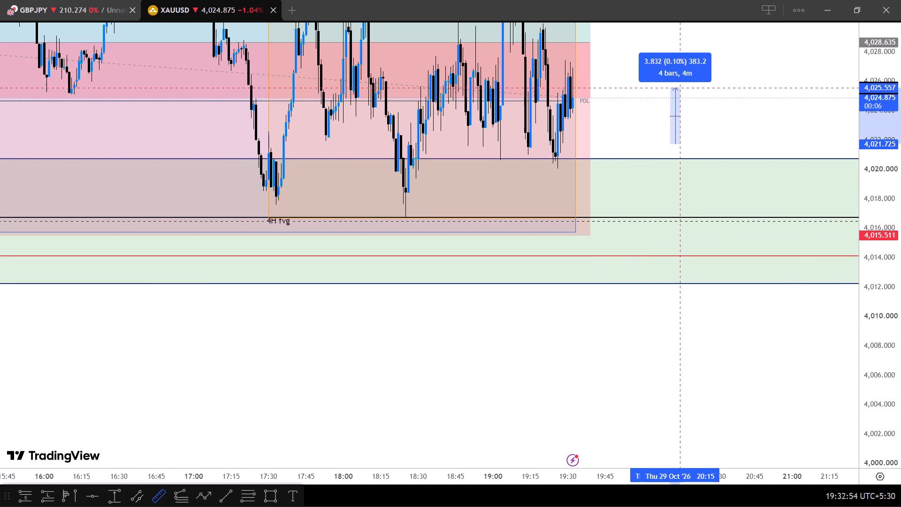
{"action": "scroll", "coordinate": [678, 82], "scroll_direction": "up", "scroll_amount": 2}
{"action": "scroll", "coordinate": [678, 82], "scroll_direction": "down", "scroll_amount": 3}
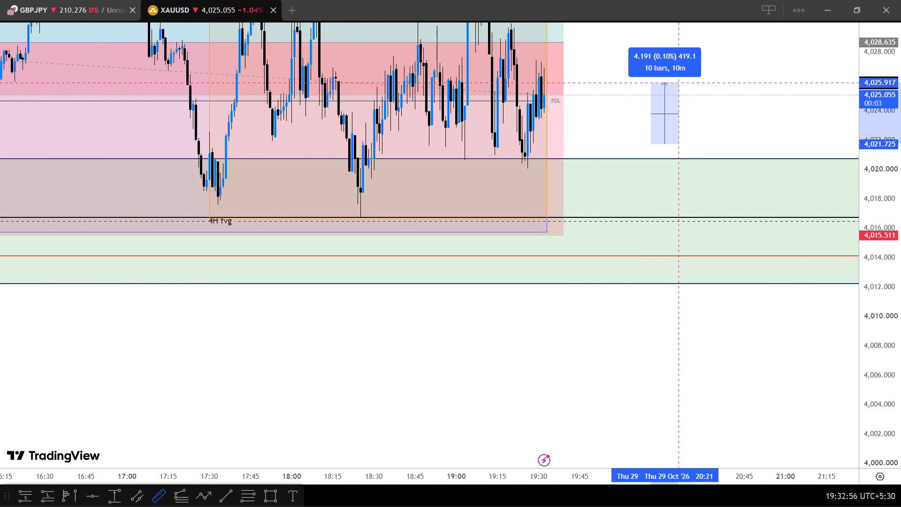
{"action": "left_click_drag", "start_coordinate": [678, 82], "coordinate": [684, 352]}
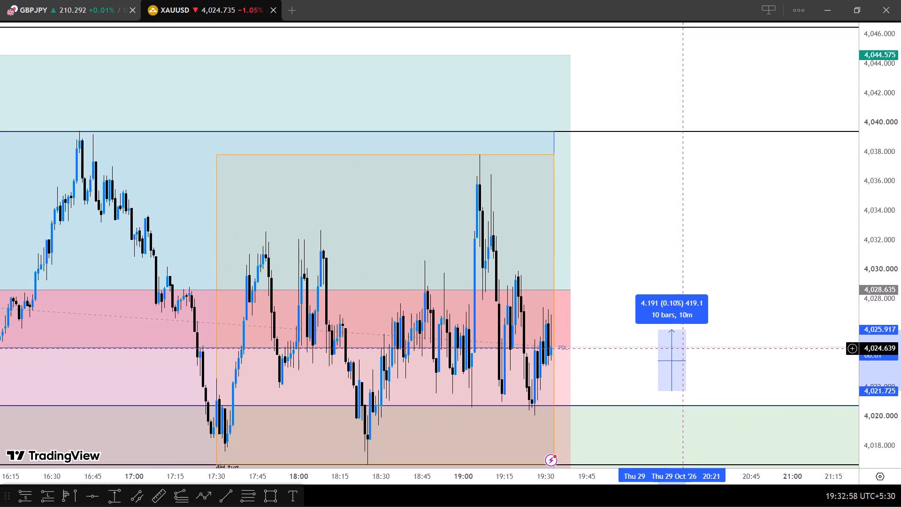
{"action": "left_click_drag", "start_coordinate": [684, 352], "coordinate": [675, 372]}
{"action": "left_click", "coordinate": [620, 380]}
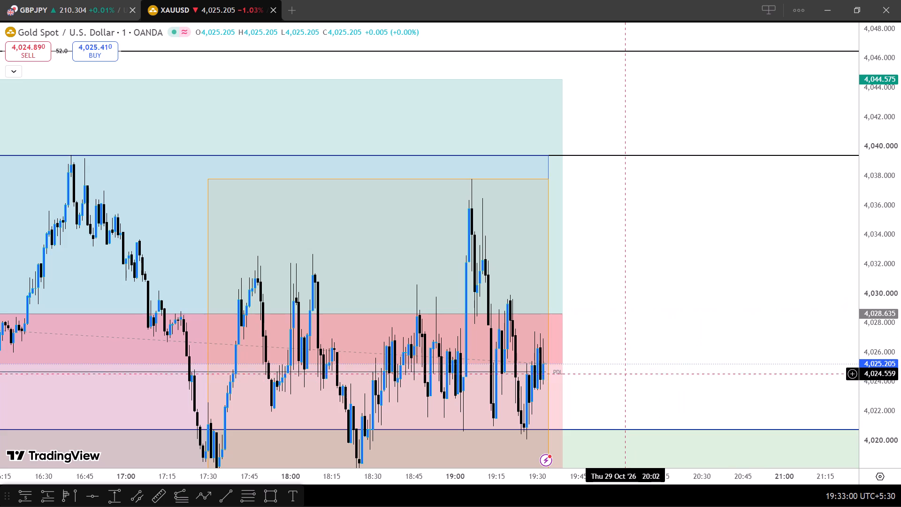
Measure the price range from about 4,024.1 up to about 4,038.9 beyond the latest candle, and clear the measurement.
{"action": "left_click", "coordinate": [167, 495]}
{"action": "left_click", "coordinate": [683, 380]}
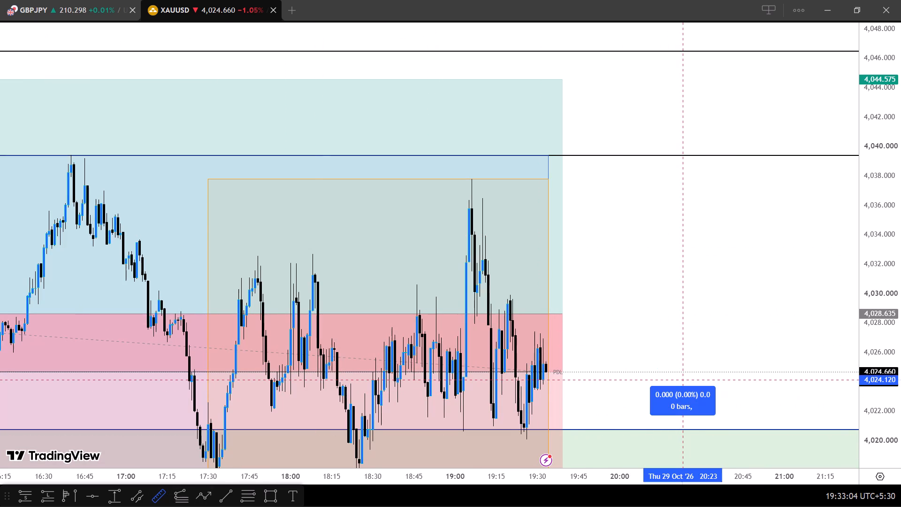
{"action": "left_click", "coordinate": [752, 163]}
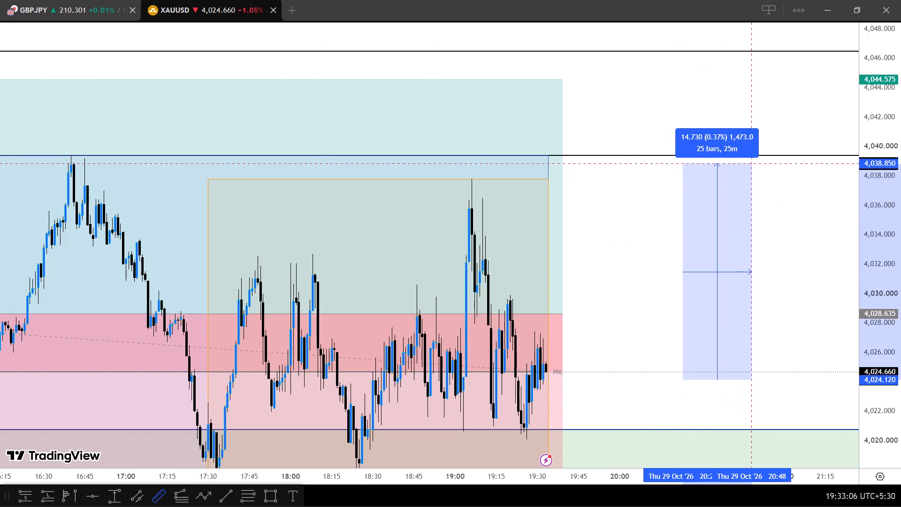
{"action": "left_click", "coordinate": [752, 163]}
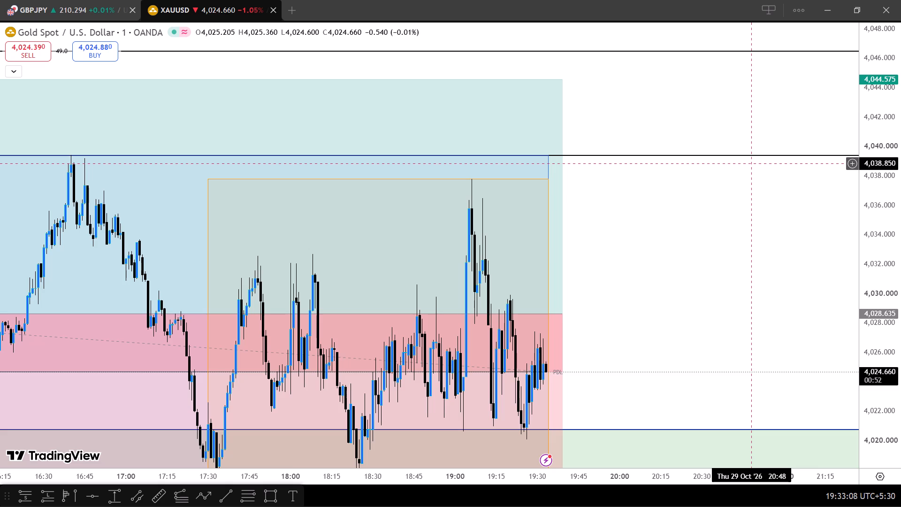
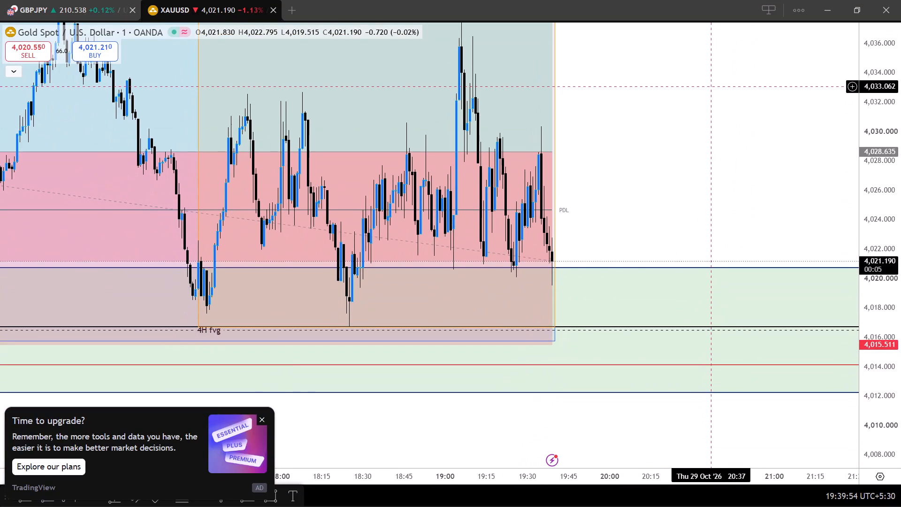
Switch the XAUUSD chart from the 1-minute to the 5-minute timeframe to view the candles around the long position.
{"action": "left_click_drag", "start_coordinate": [656, 150], "coordinate": [651, 142]}
{"action": "scroll", "coordinate": [651, 142], "scroll_direction": "down", "scroll_amount": 1}
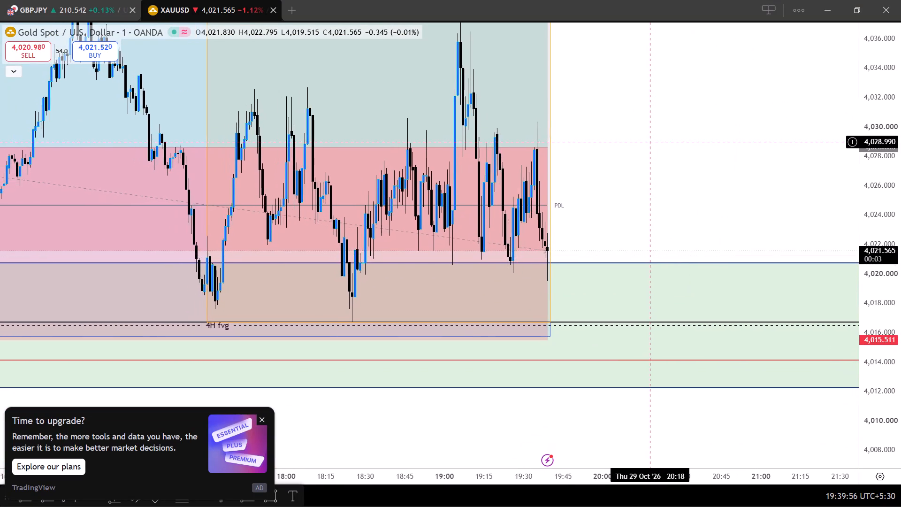
{"action": "scroll", "coordinate": [651, 142], "scroll_direction": "down", "scroll_amount": 1}
{"action": "left_click_drag", "start_coordinate": [606, 217], "coordinate": [601, 248]}
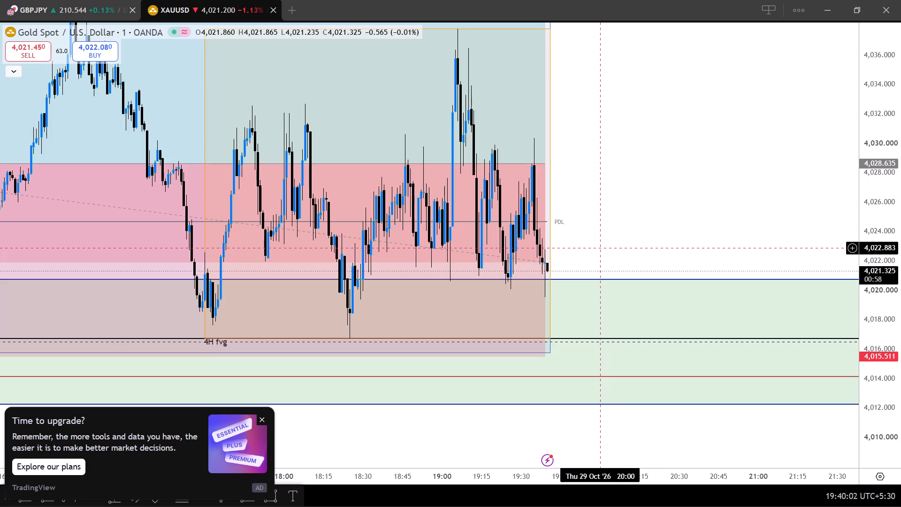
{"action": "key", "text": "5"}
{"action": "key", "text": "Return"}
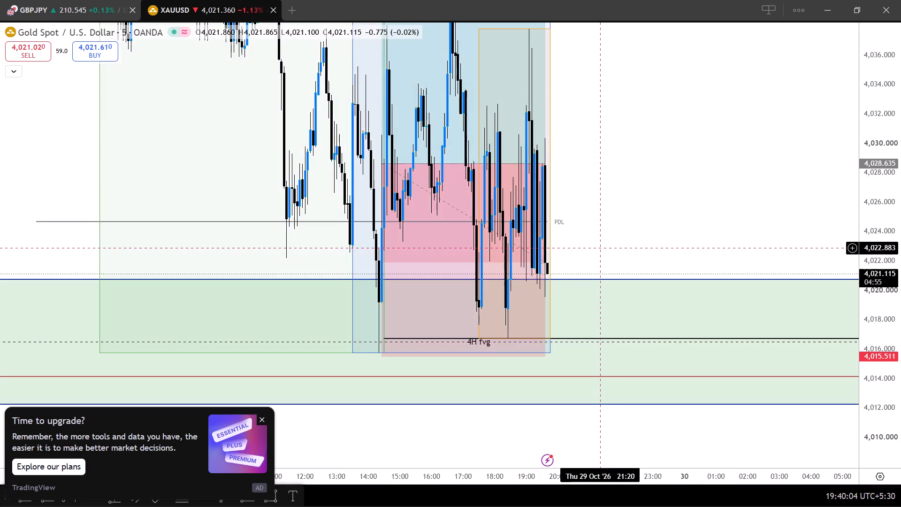
{"action": "scroll", "coordinate": [601, 248], "scroll_direction": "up", "scroll_amount": 1}
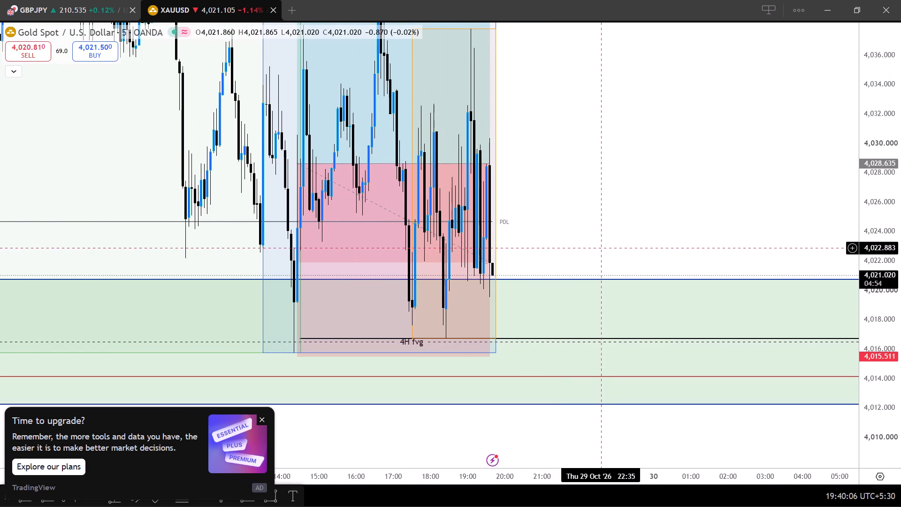
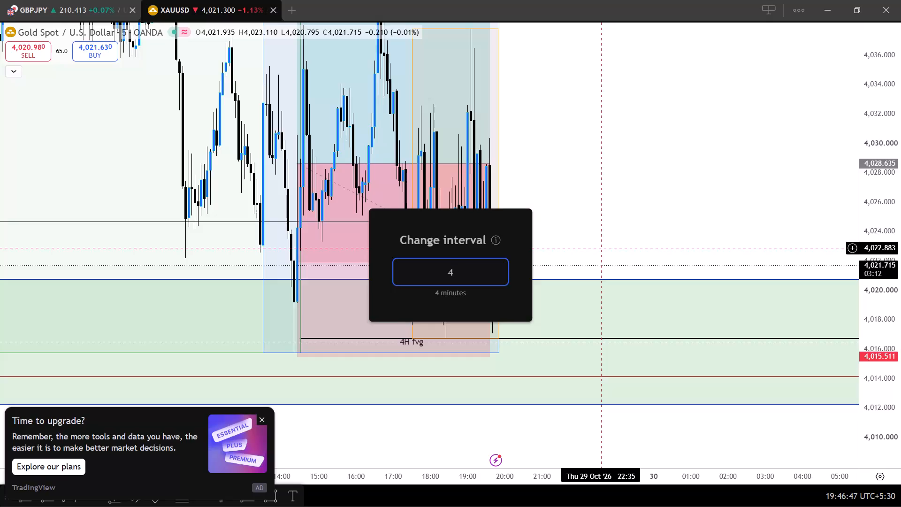
Switch the XAUUSD chart from the 5-minute to the 4-hour timeframe.
{"action": "key", "text": "Return"}
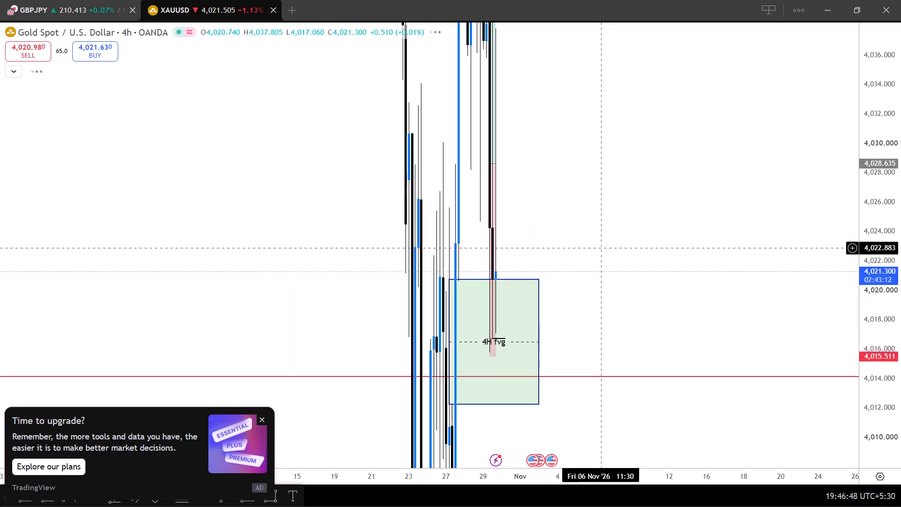
{"action": "scroll", "coordinate": [601, 248], "scroll_direction": "up", "scroll_amount": 2}
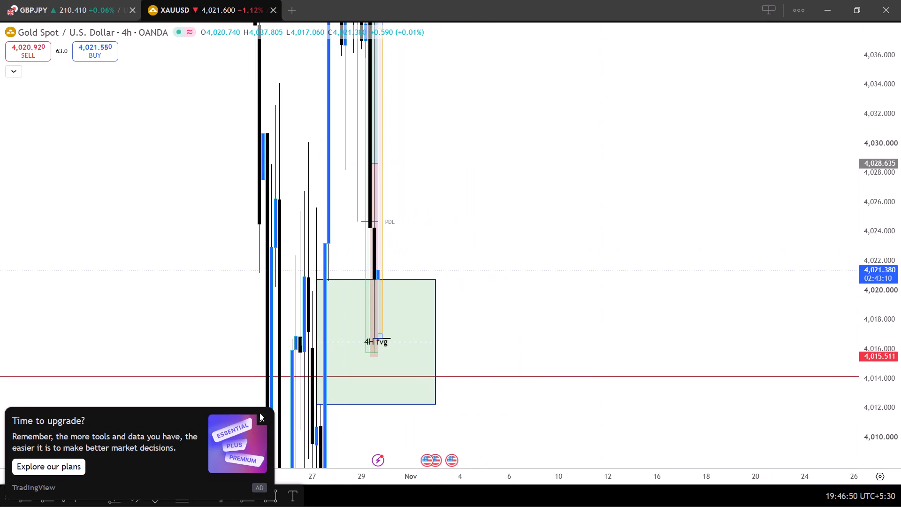
Dismiss the upgrade advertisement and close the ad-free plan offer without upgrading.
{"action": "left_click", "coordinate": [264, 419]}
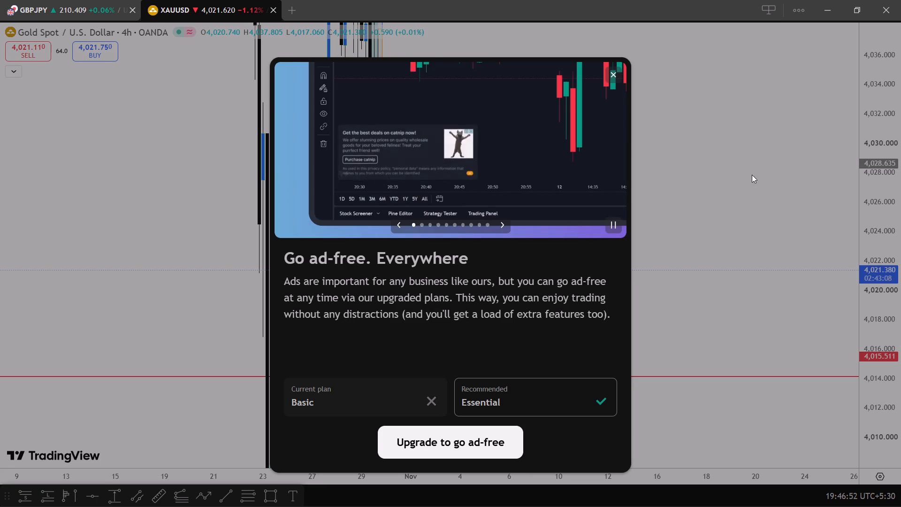
{"action": "left_click", "coordinate": [616, 73]}
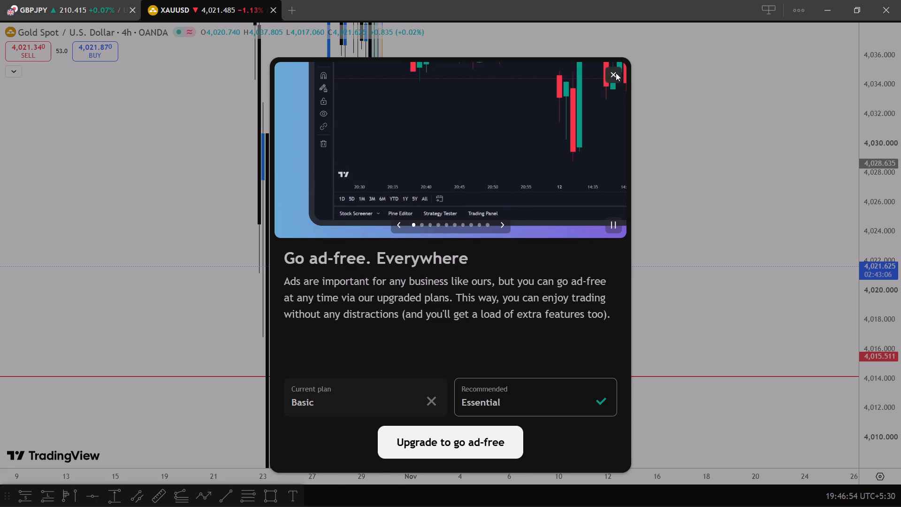
Examine the latest 4-hour XAUUSD candles around the 4H fvg zone, the PDL line and the long position.
{"action": "scroll", "coordinate": [881, 167], "scroll_direction": "up", "scroll_amount": 4}
{"action": "scroll", "coordinate": [881, 167], "scroll_direction": "down", "scroll_amount": 3}
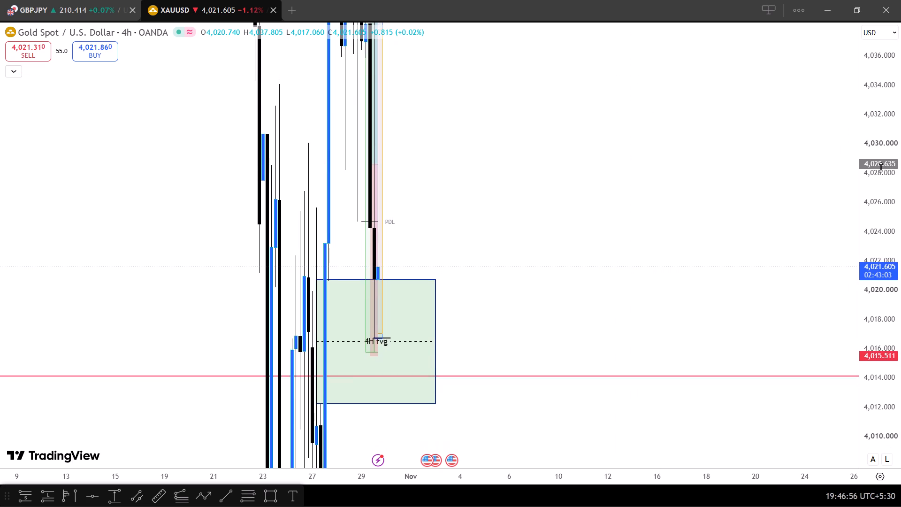
{"action": "scroll", "coordinate": [881, 167], "scroll_direction": "down", "scroll_amount": 2}
{"action": "scroll", "coordinate": [682, 274], "scroll_direction": "up", "scroll_amount": 1}
{"action": "scroll", "coordinate": [682, 274], "scroll_direction": "right", "scroll_amount": 2}
{"action": "scroll", "coordinate": [682, 274], "scroll_direction": "up", "scroll_amount": 1}
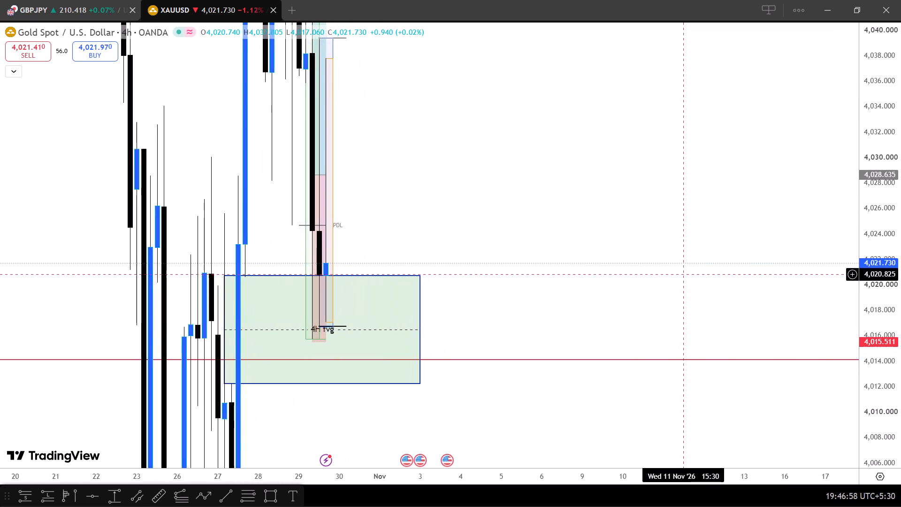
{"action": "scroll", "coordinate": [682, 274], "scroll_direction": "up", "scroll_amount": 1}
{"action": "scroll", "coordinate": [682, 274], "scroll_direction": "right", "scroll_amount": 1}
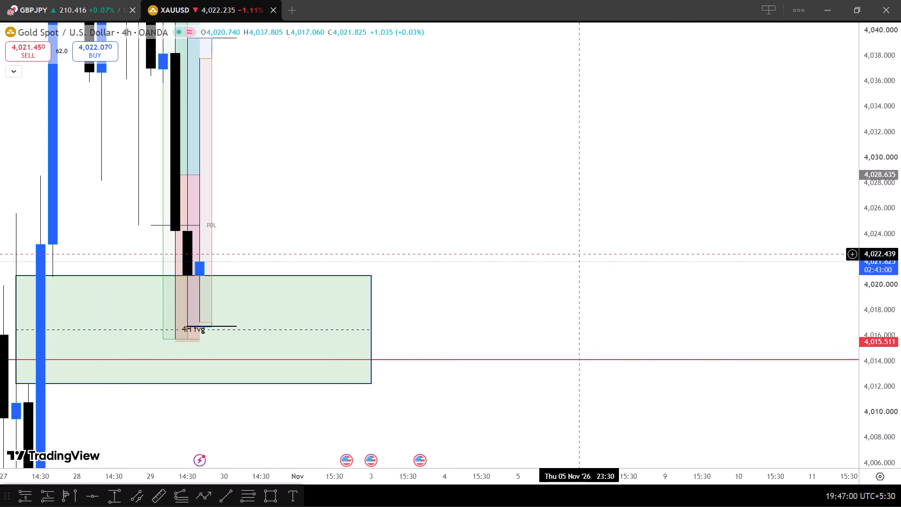
{"action": "left_click_drag", "start_coordinate": [582, 254], "coordinate": [607, 243]}
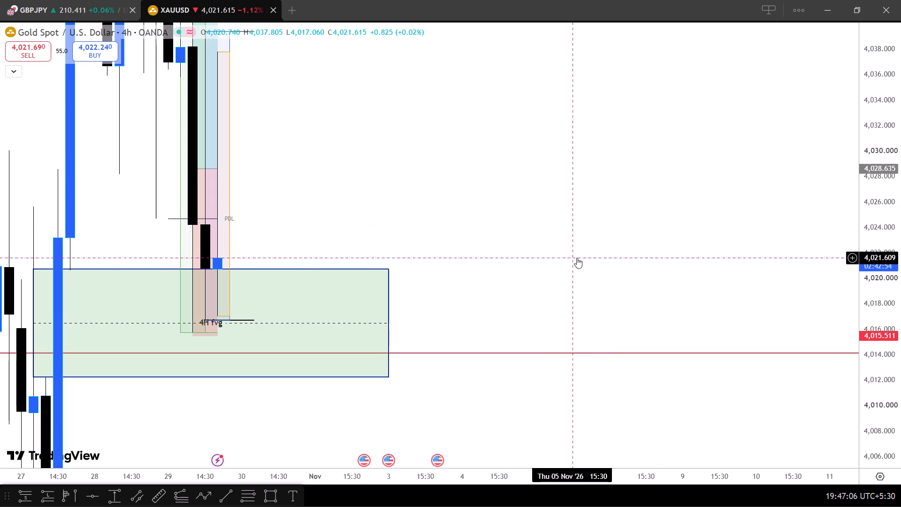
{"action": "left_click_drag", "start_coordinate": [577, 258], "coordinate": [594, 301]}
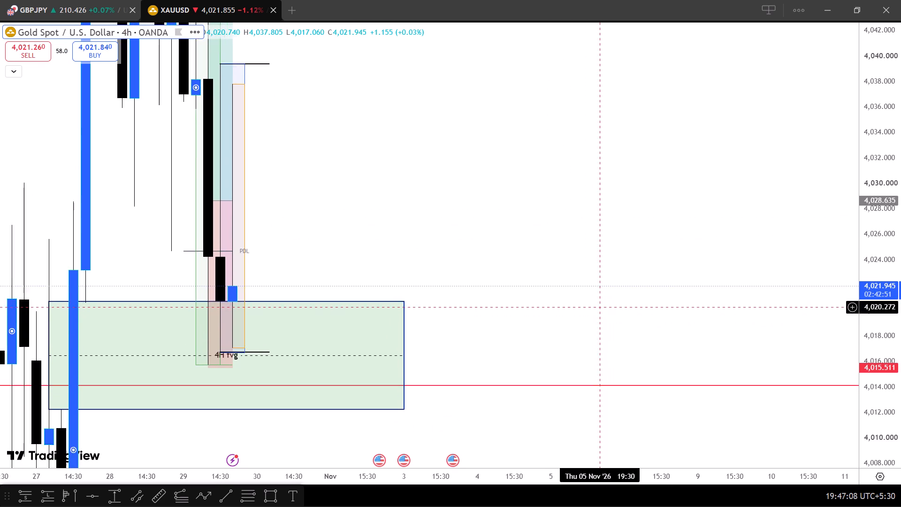
{"action": "left_click_drag", "start_coordinate": [594, 301], "coordinate": [594, 266]}
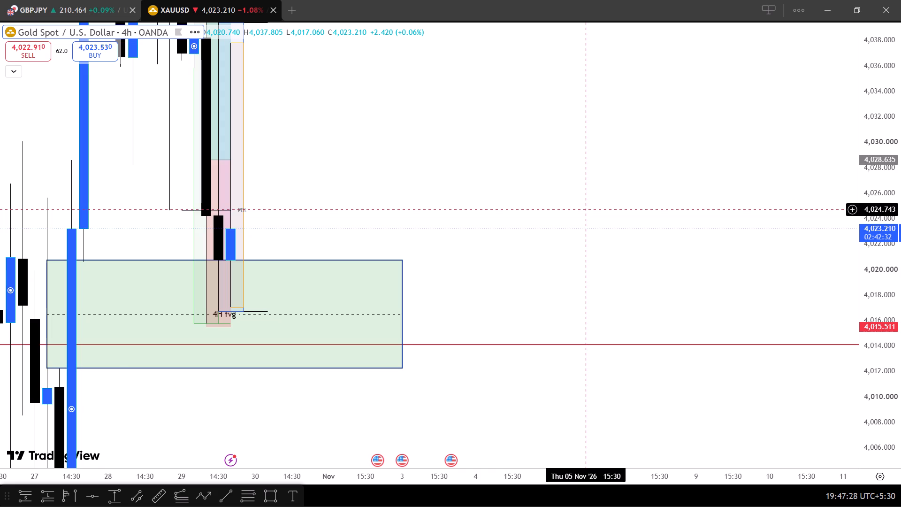
{"action": "scroll", "coordinate": [582, 209], "scroll_direction": "down", "scroll_amount": 1}
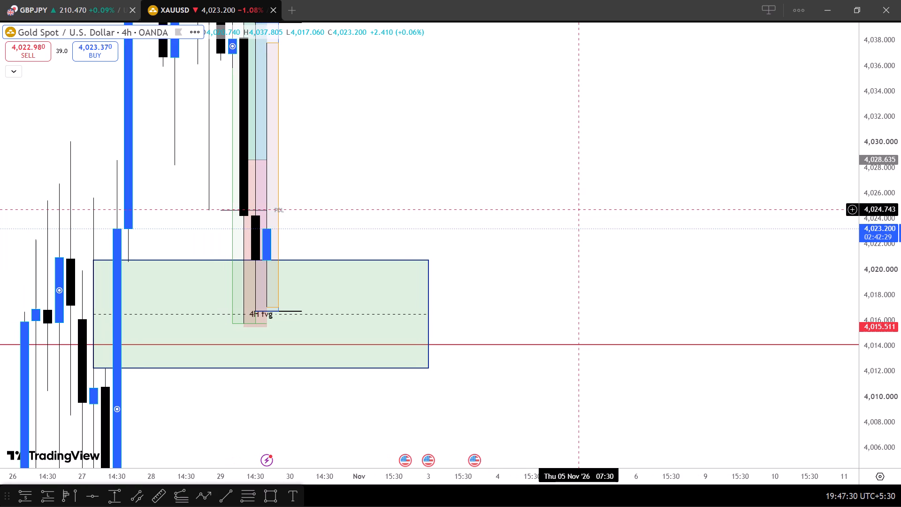
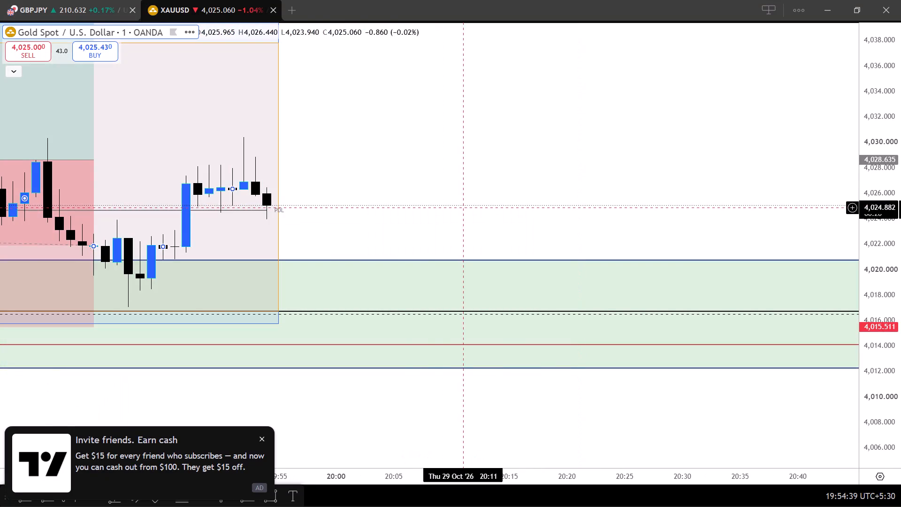
Examine the recent 1-minute XAUUSD candles around the PDL line, the long position and the green zone below price.
{"action": "scroll", "coordinate": [443, 208], "scroll_direction": "down", "scroll_amount": 3}
{"action": "scroll", "coordinate": [443, 208], "scroll_direction": "left", "scroll_amount": 1}
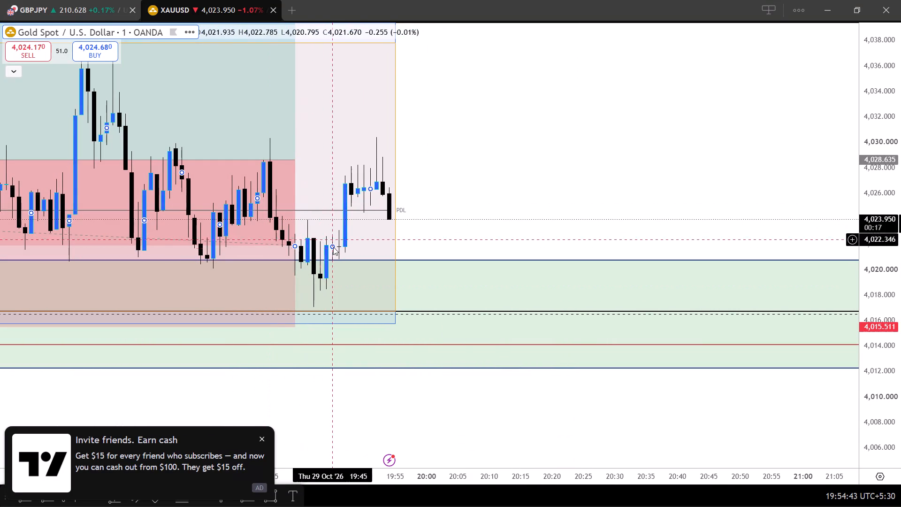
{"action": "left_click_drag", "start_coordinate": [515, 221], "coordinate": [533, 213]}
{"action": "scroll", "coordinate": [533, 213], "scroll_direction": "down", "scroll_amount": 1}
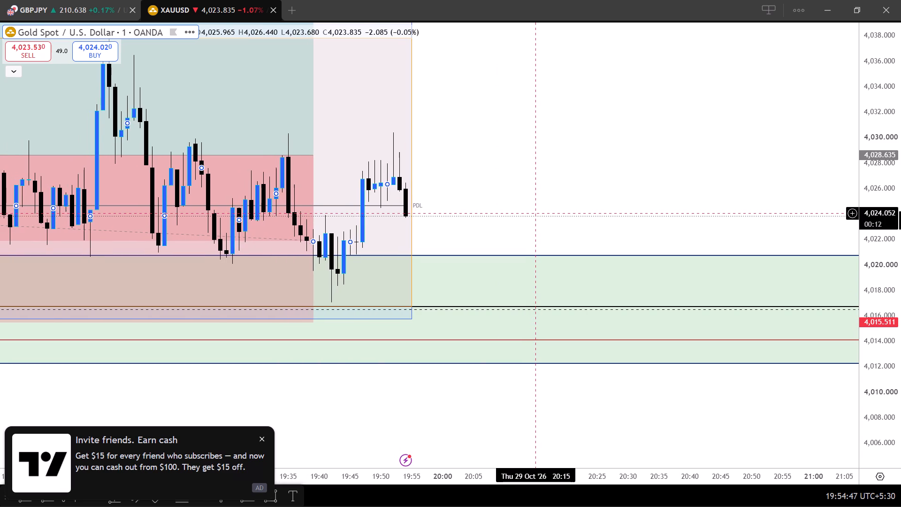
{"action": "scroll", "coordinate": [533, 213], "scroll_direction": "down", "scroll_amount": 3}
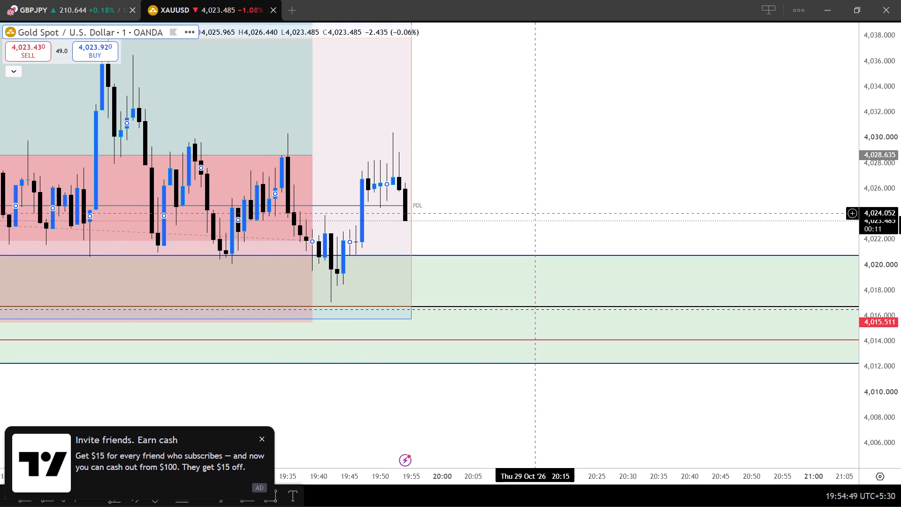
{"action": "scroll", "coordinate": [533, 213], "scroll_direction": "down", "scroll_amount": 1}
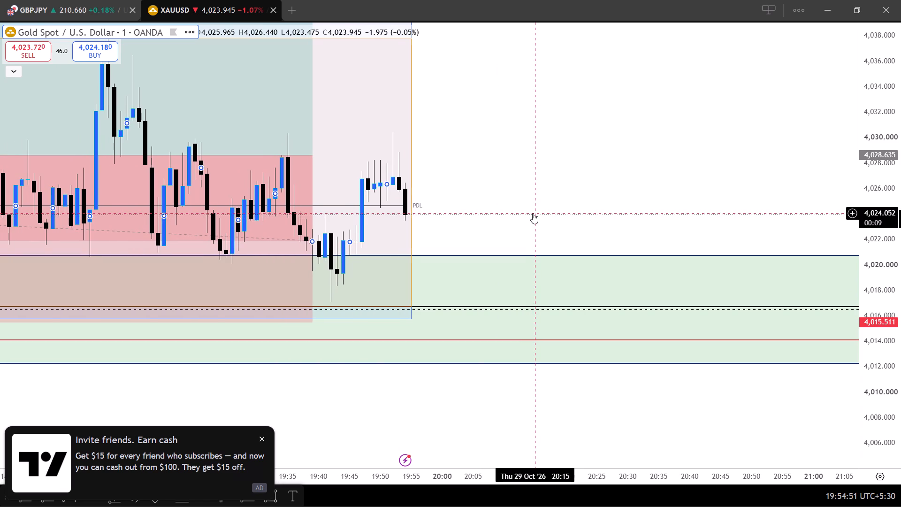
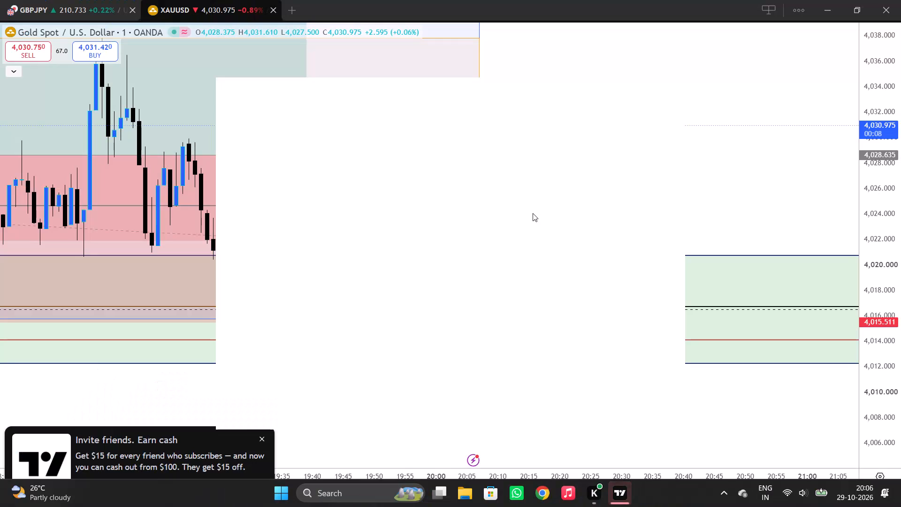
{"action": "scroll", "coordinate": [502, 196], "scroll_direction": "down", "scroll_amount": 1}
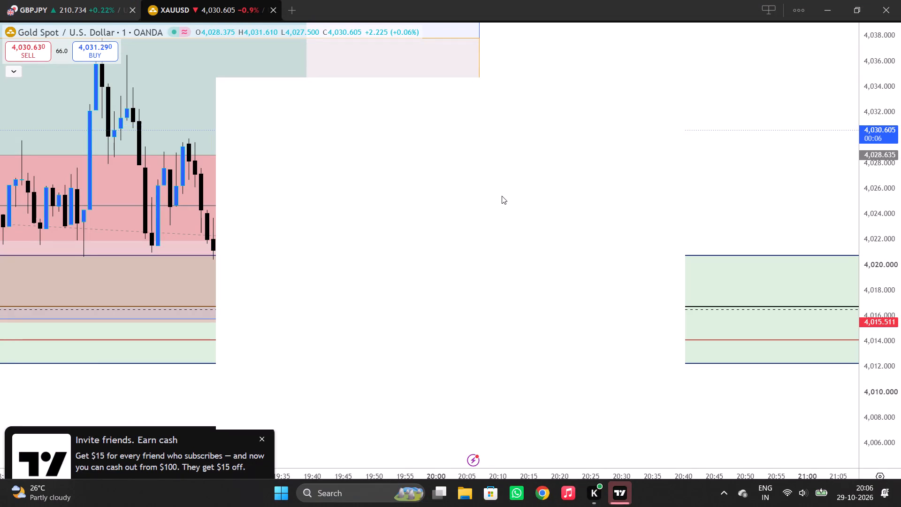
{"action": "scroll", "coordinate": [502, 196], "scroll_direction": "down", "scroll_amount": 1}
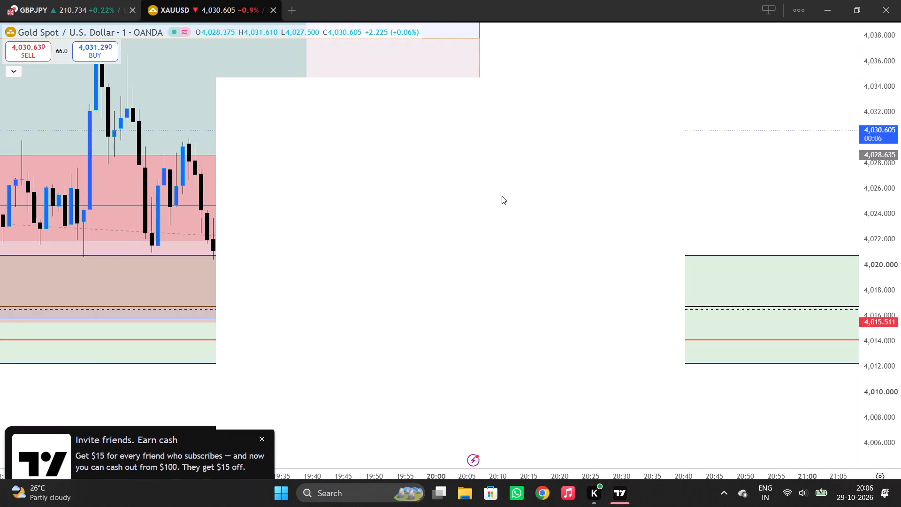
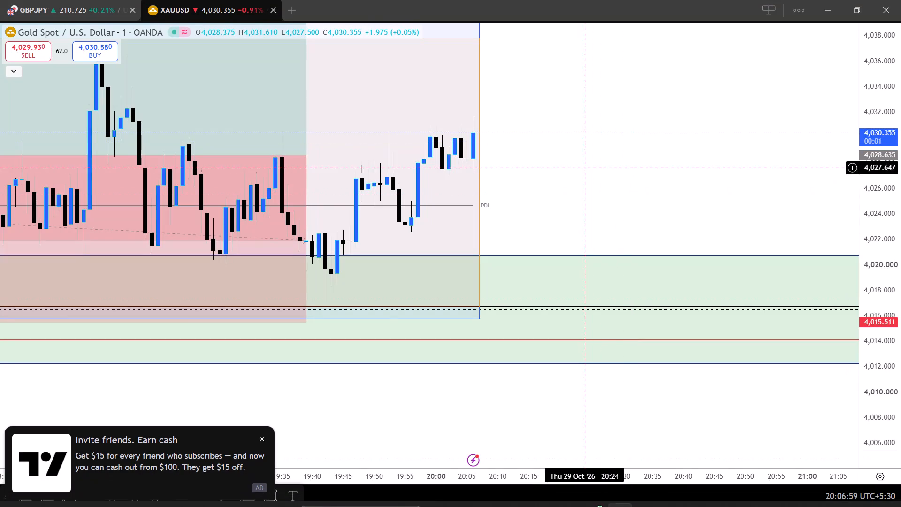
Extend the long position's end edge past the latest 1-minute candle to about 20:12, keeping the entry level.
{"action": "left_click_drag", "start_coordinate": [579, 166], "coordinate": [579, 230]}
{"action": "scroll", "coordinate": [579, 230], "scroll_direction": "down", "scroll_amount": 1}
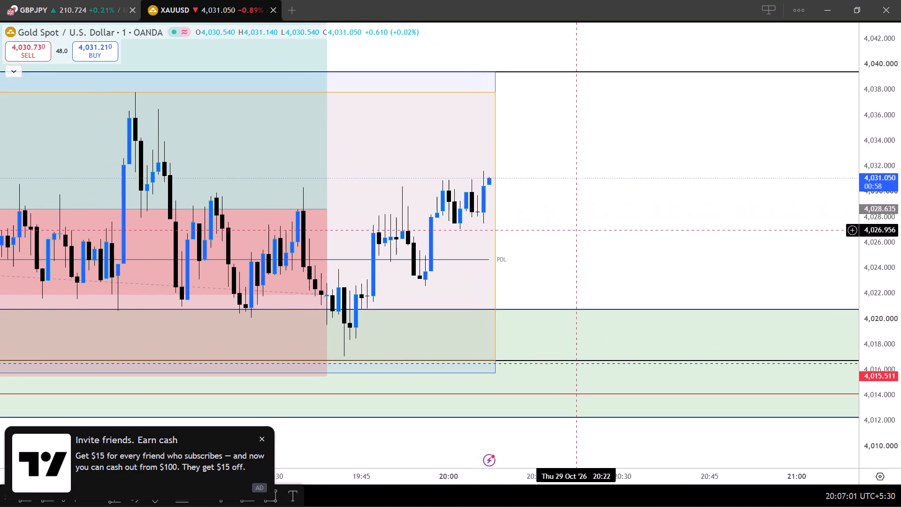
{"action": "scroll", "coordinate": [579, 230], "scroll_direction": "down", "scroll_amount": 2}
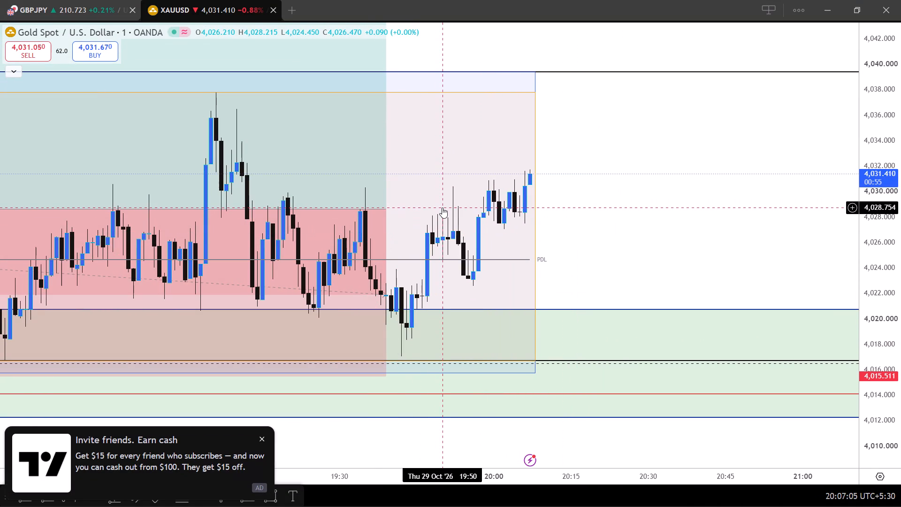
{"action": "left_click_drag", "start_coordinate": [580, 177], "coordinate": [580, 217]}
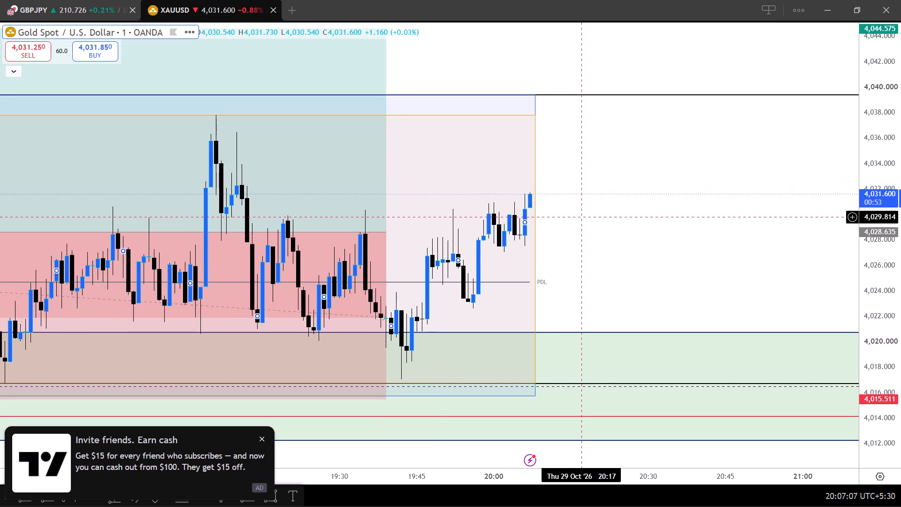
{"action": "scroll", "coordinate": [580, 217], "scroll_direction": "down", "scroll_amount": 2}
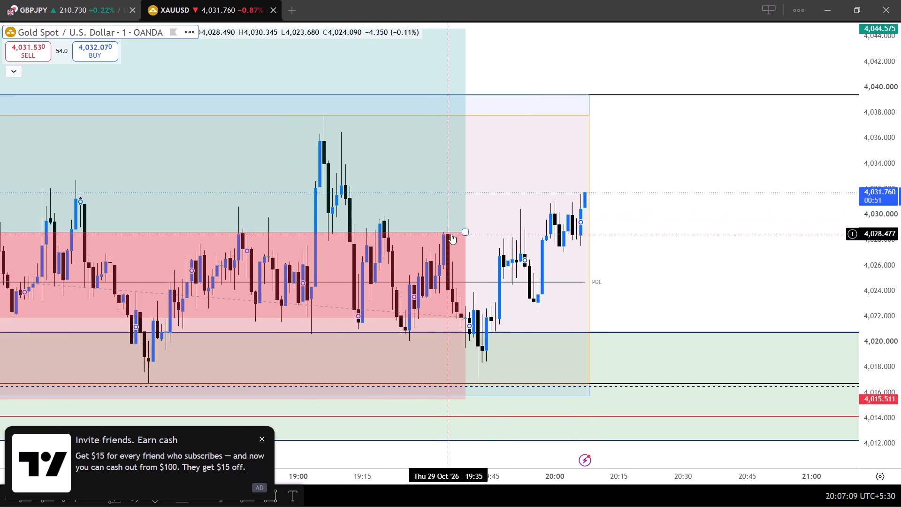
{"action": "left_click_drag", "start_coordinate": [466, 234], "coordinate": [605, 239]}
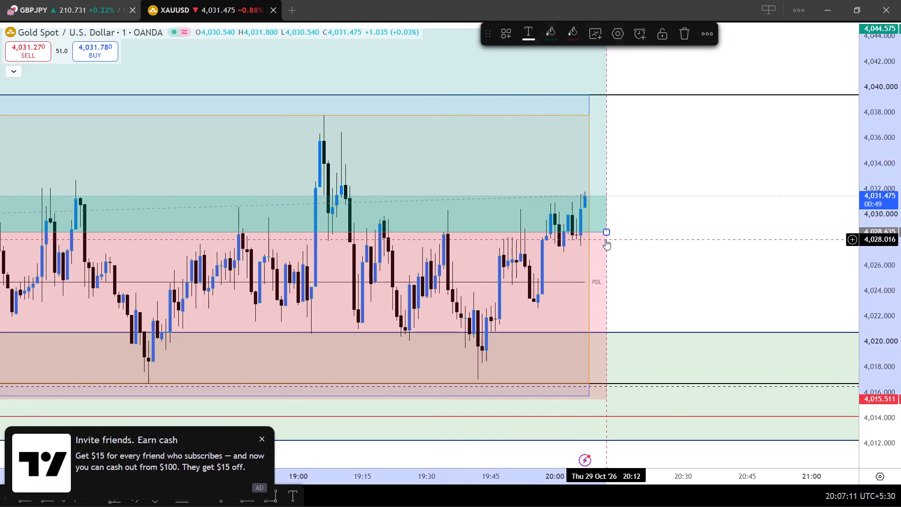
{"action": "left_click", "coordinate": [679, 218]}
Examine the 1-minute price action across the whole long position, from its afternoon start to the latest candle.
{"action": "scroll", "coordinate": [679, 218], "scroll_direction": "down", "scroll_amount": 2}
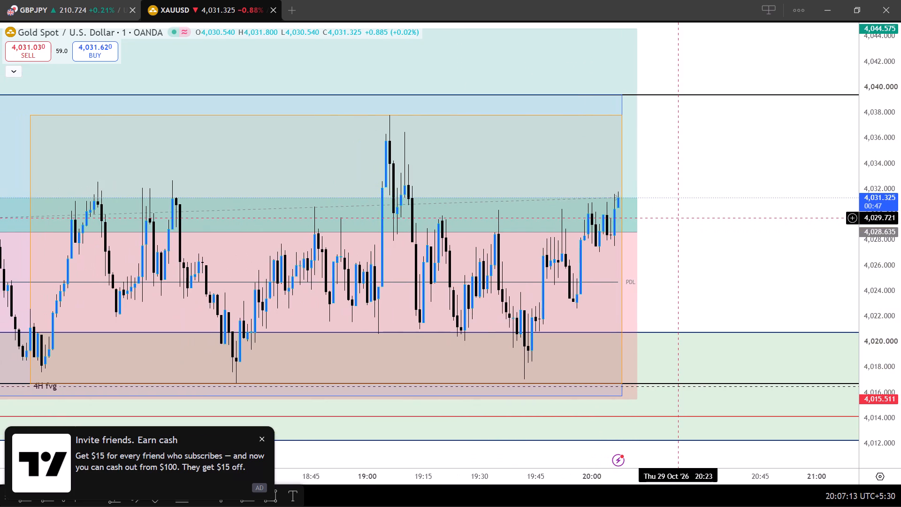
{"action": "scroll", "coordinate": [679, 218], "scroll_direction": "down", "scroll_amount": 1}
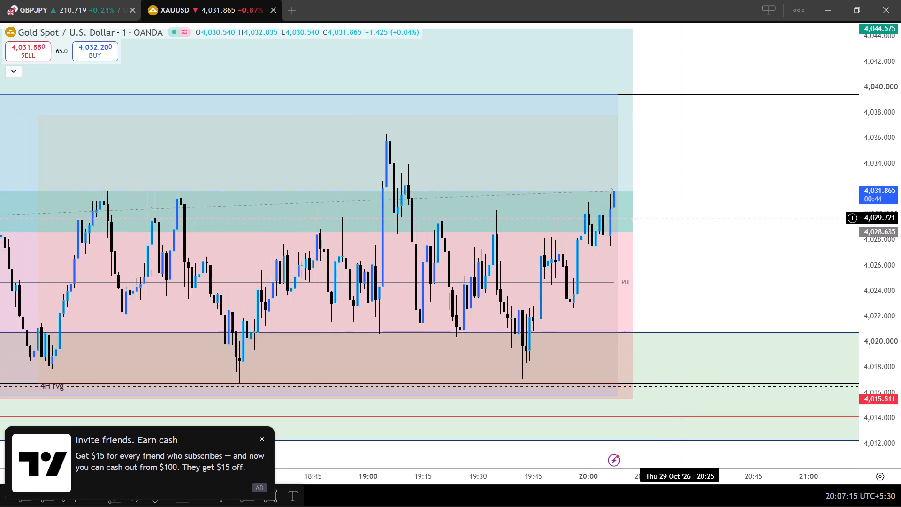
{"action": "scroll", "coordinate": [679, 218], "scroll_direction": "down", "scroll_amount": 1}
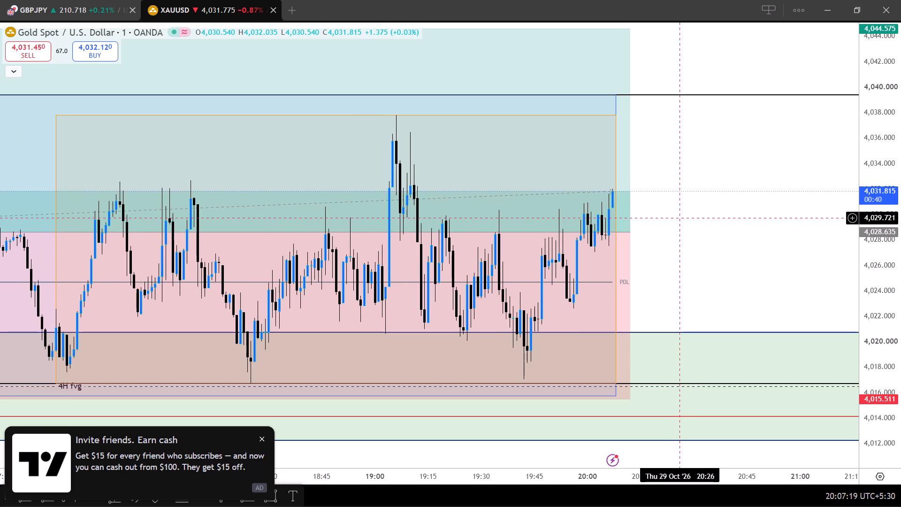
{"action": "scroll", "coordinate": [679, 218], "scroll_direction": "down", "scroll_amount": 5}
{"action": "scroll", "coordinate": [679, 218], "scroll_direction": "up", "scroll_amount": 1}
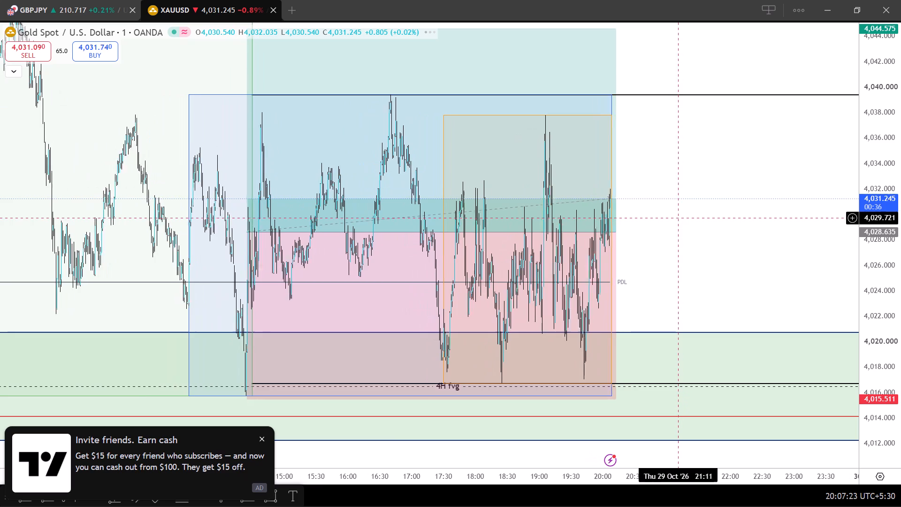
{"action": "scroll", "coordinate": [679, 218], "scroll_direction": "up", "scroll_amount": 1}
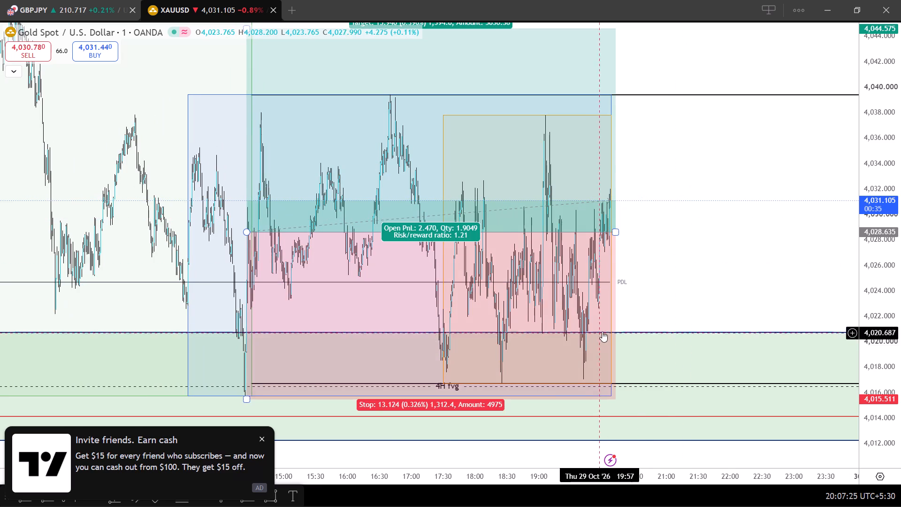
{"action": "scroll", "coordinate": [678, 166], "scroll_direction": "up", "scroll_amount": 2}
{"action": "scroll", "coordinate": [678, 166], "scroll_direction": "right", "scroll_amount": 2}
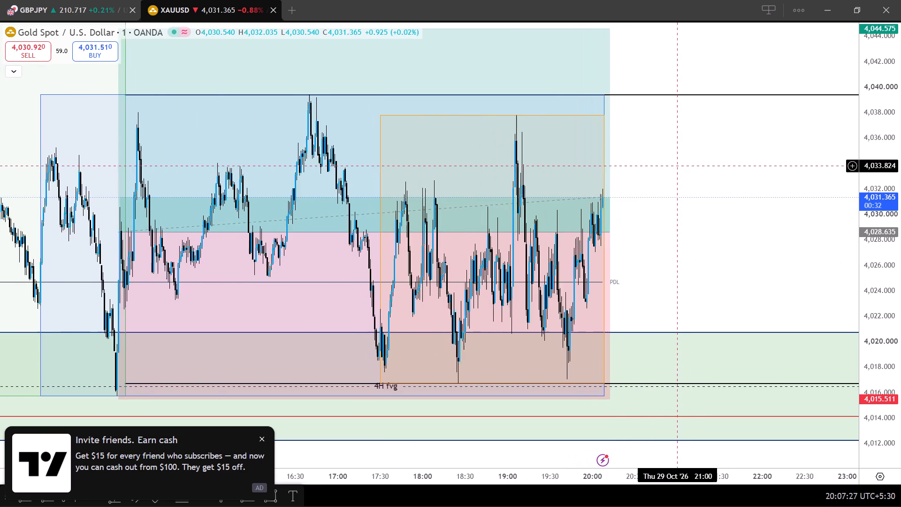
{"action": "scroll", "coordinate": [678, 166], "scroll_direction": "right", "scroll_amount": 1}
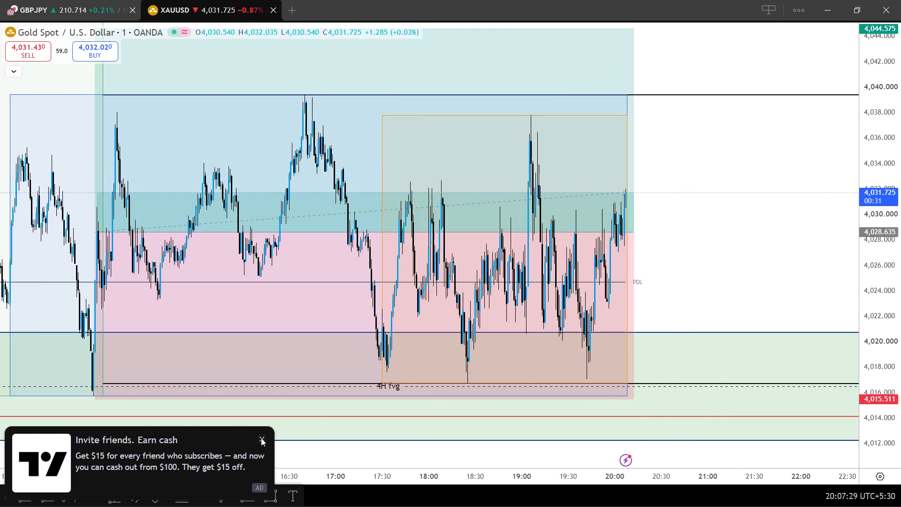
Dismiss the referral ad and measure the price range from the long position's entry up to the upper black line.
{"action": "left_click", "coordinate": [261, 438]}
{"action": "left_click", "coordinate": [161, 488]}
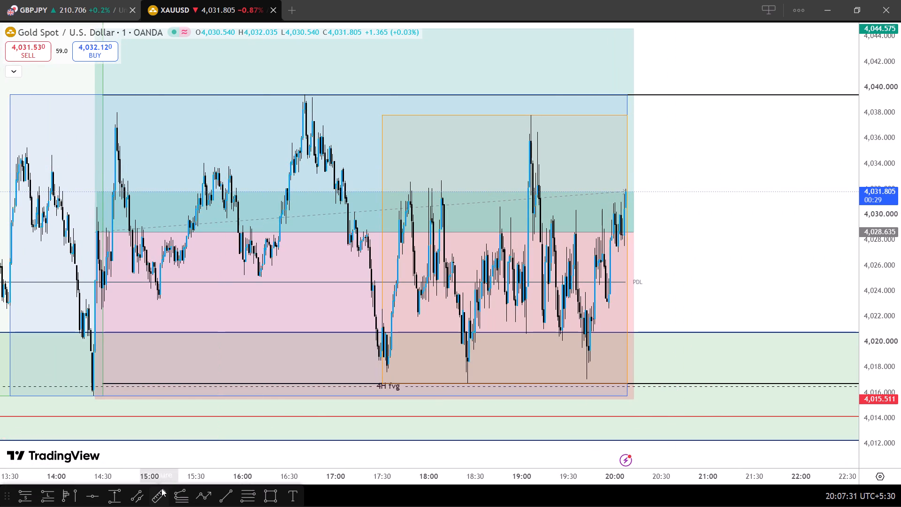
{"action": "left_click", "coordinate": [711, 232]}
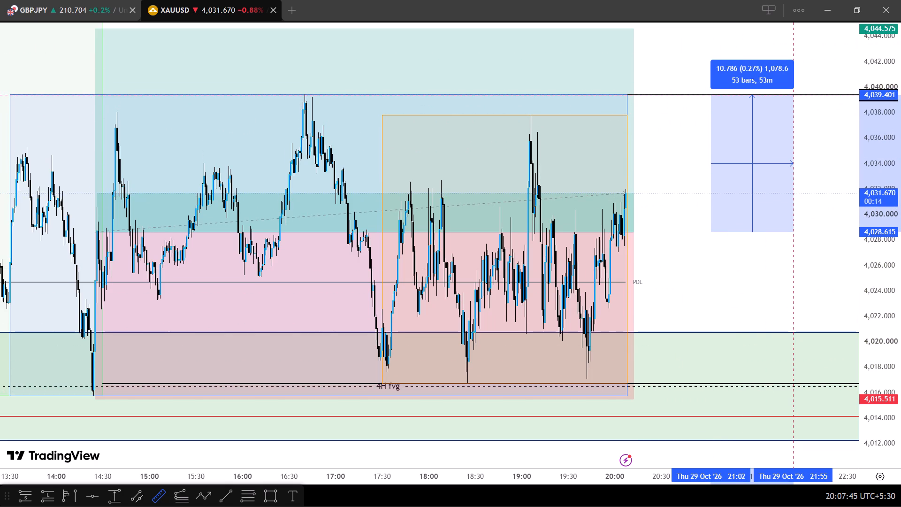
{"action": "double_click", "coordinate": [745, 193]}
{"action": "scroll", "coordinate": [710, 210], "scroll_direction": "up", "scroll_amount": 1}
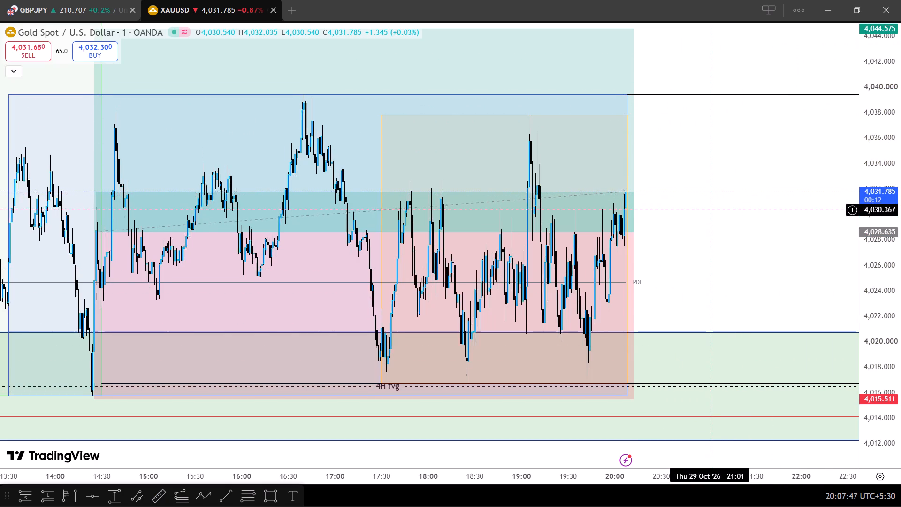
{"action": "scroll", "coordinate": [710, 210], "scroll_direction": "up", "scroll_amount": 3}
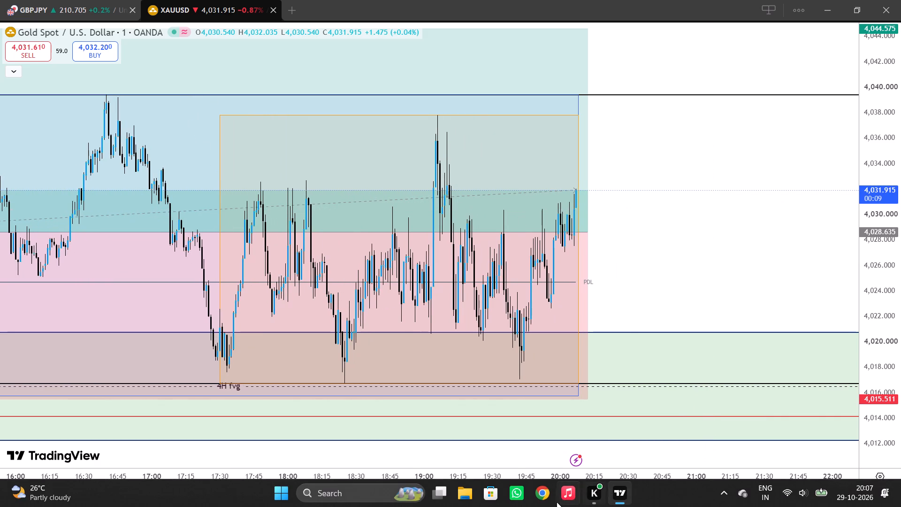
Switch to another app by searching Windows for "meta" and launching the best match.
{"action": "type", "text": "meta"}
{"action": "key", "text": "Return"}
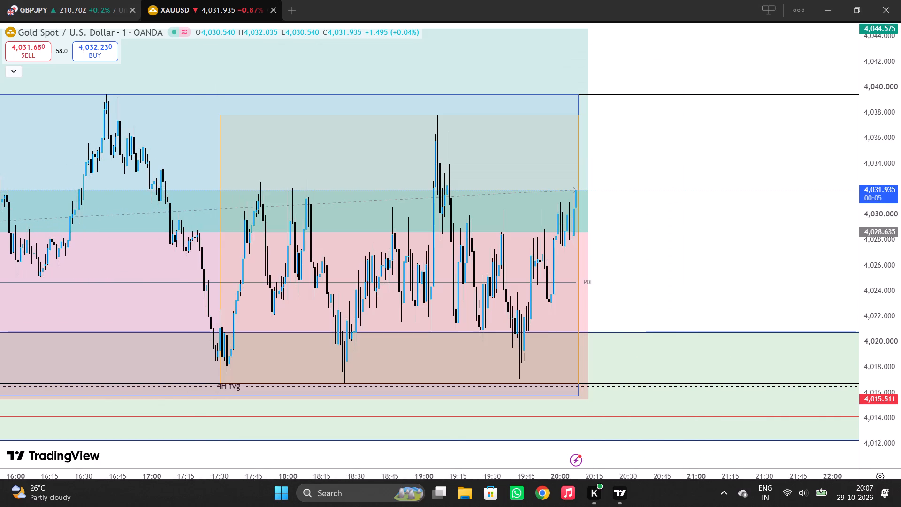
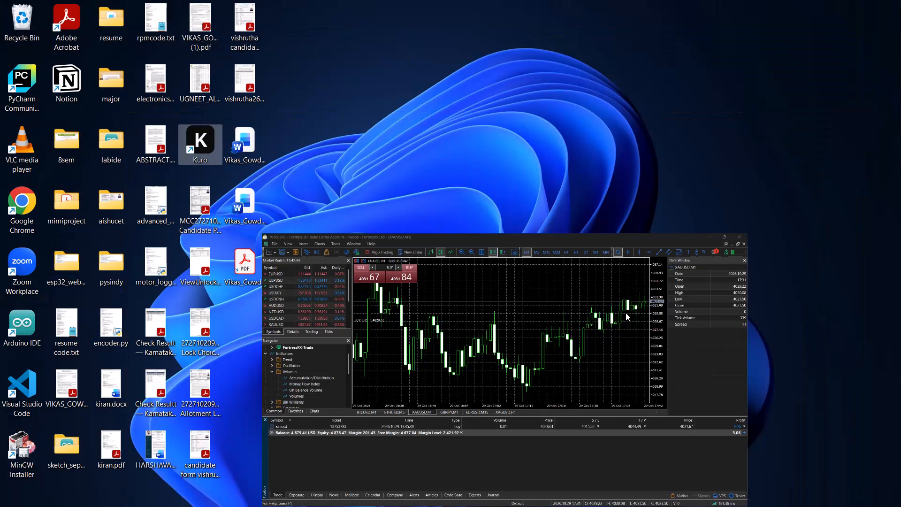
Bring the FortressFX-Trade demo trading terminal to the foreground on the XAUUSD 1-minute chart.
{"action": "left_click", "coordinate": [626, 313]}
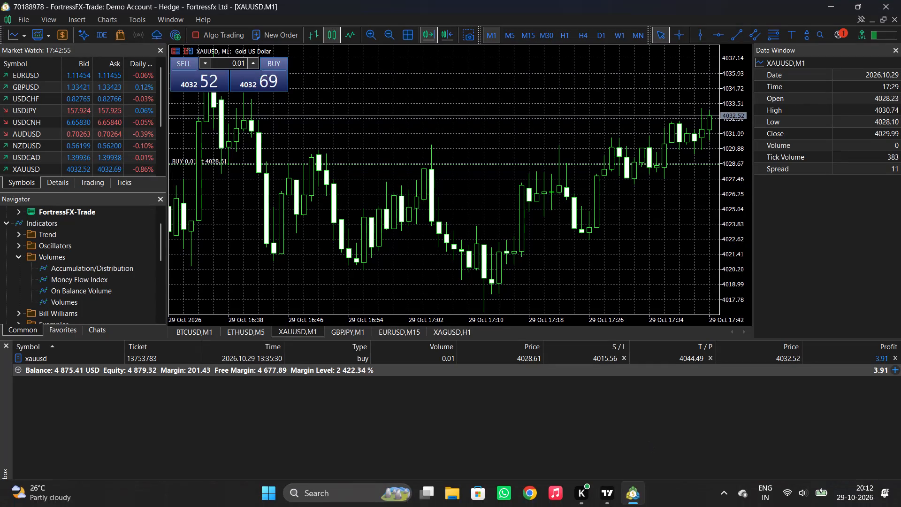